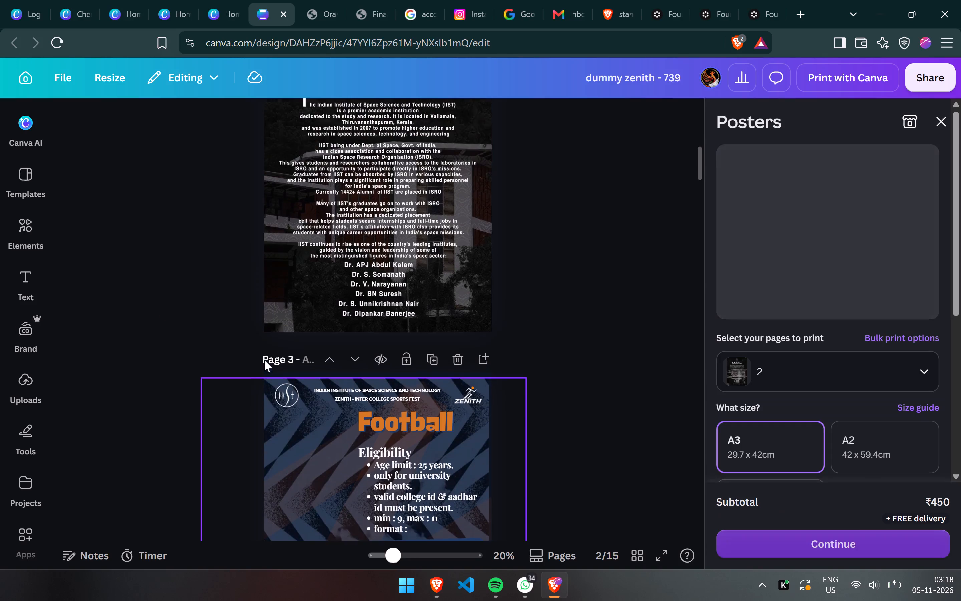
scroll(264, 360, "up", 1)
scroll(264, 360, "down", 2)
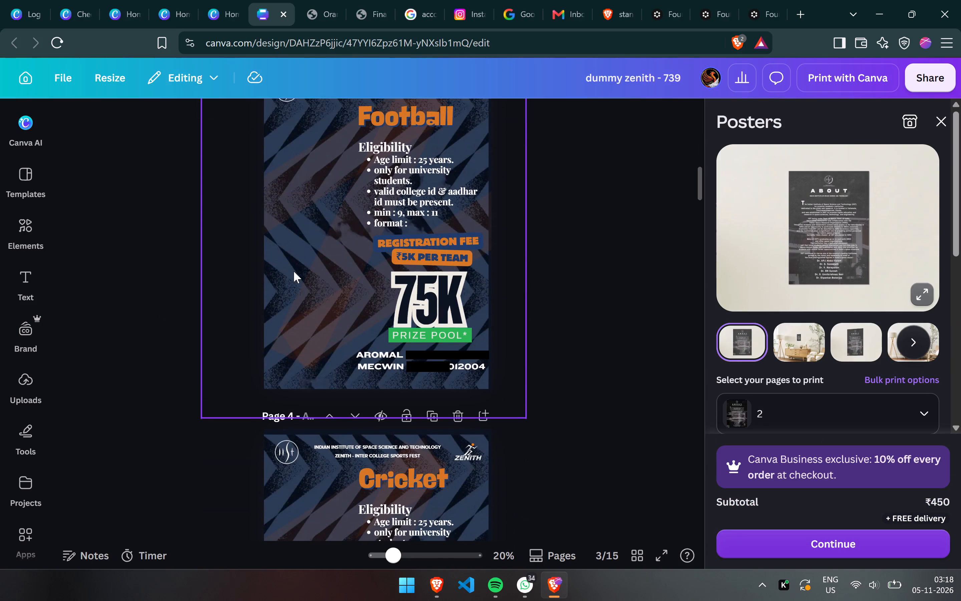
left_click(312, 209)
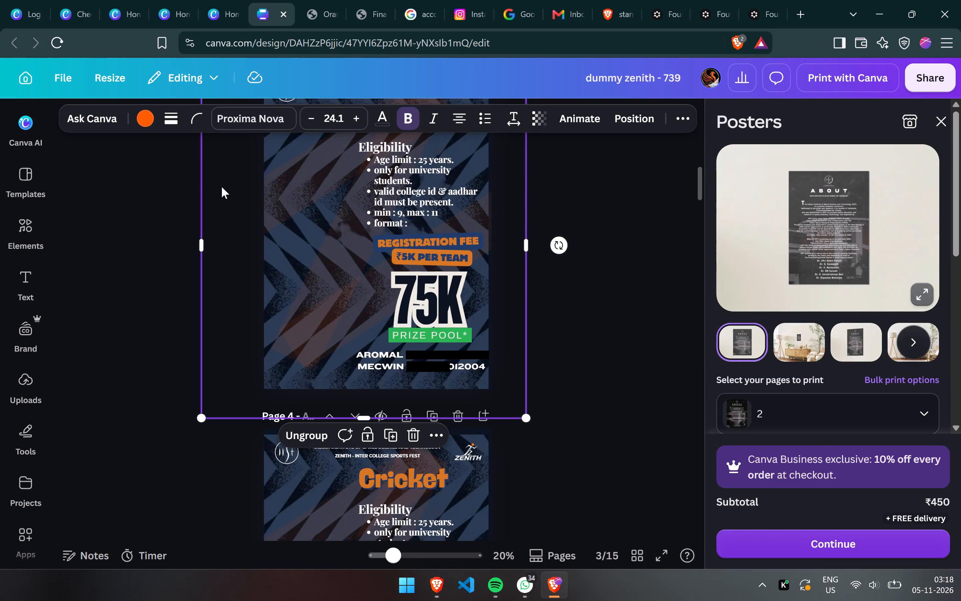
scroll(399, 245, "up", 3)
left_click(313, 426)
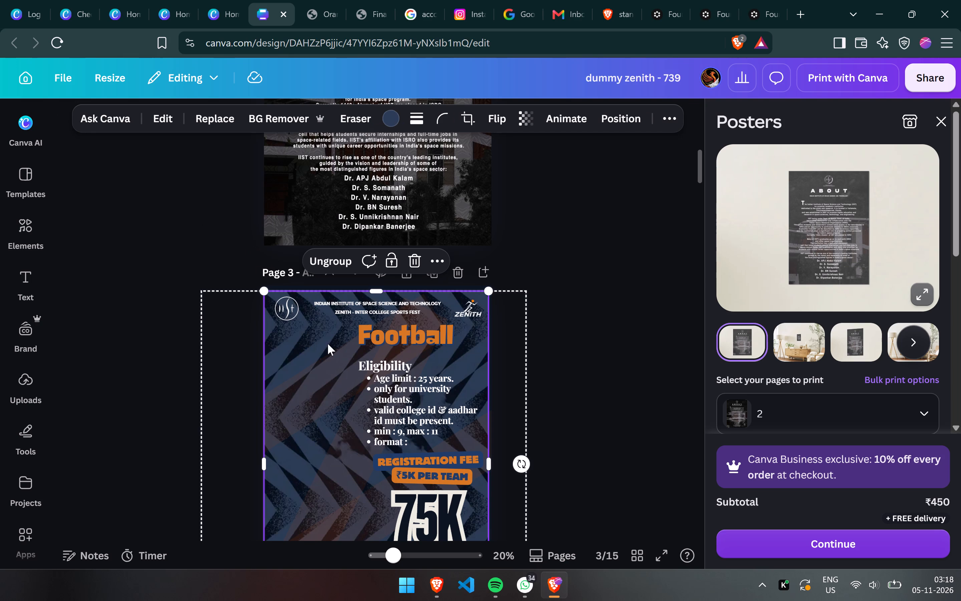
left_click(323, 255)
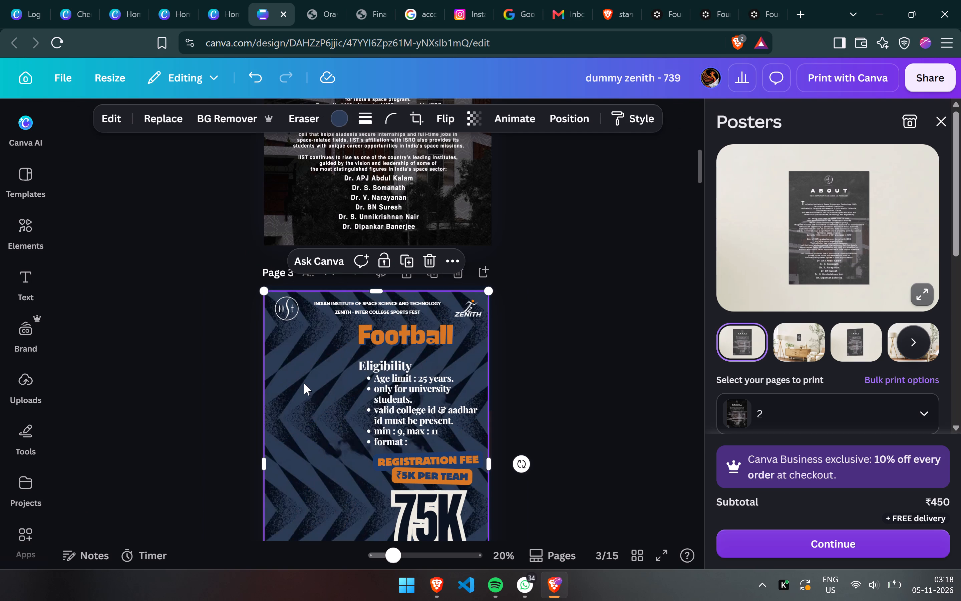
left_click(581, 113)
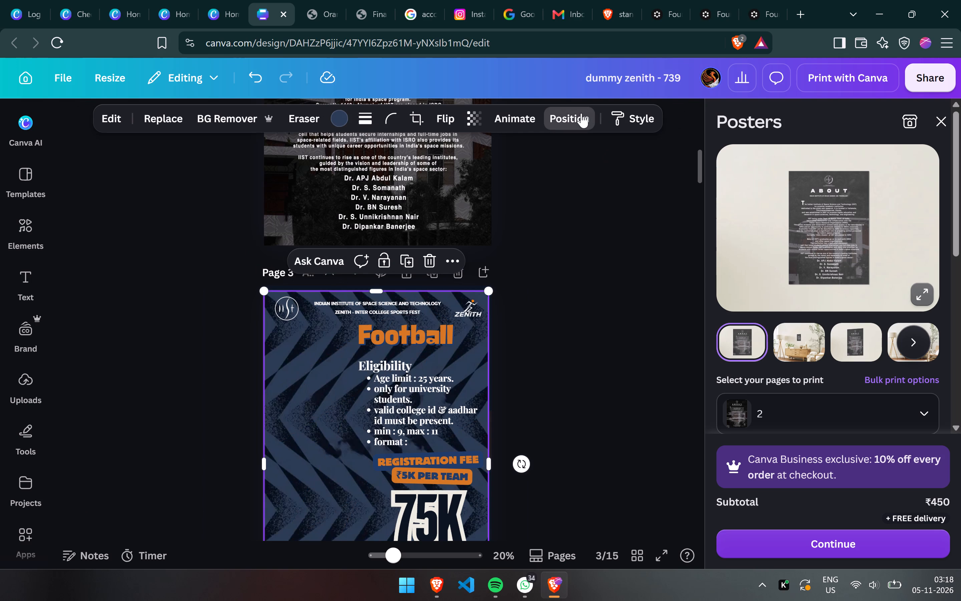
left_click(201, 259)
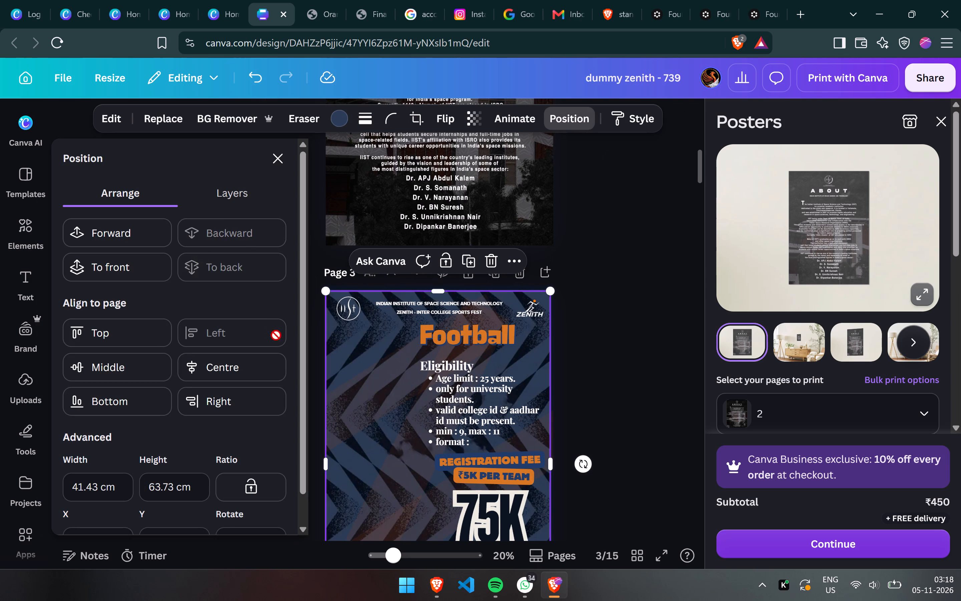
Examine the individual elements inside the orange streak overlay group on the Football page.
left_click(367, 390)
left_click(374, 392)
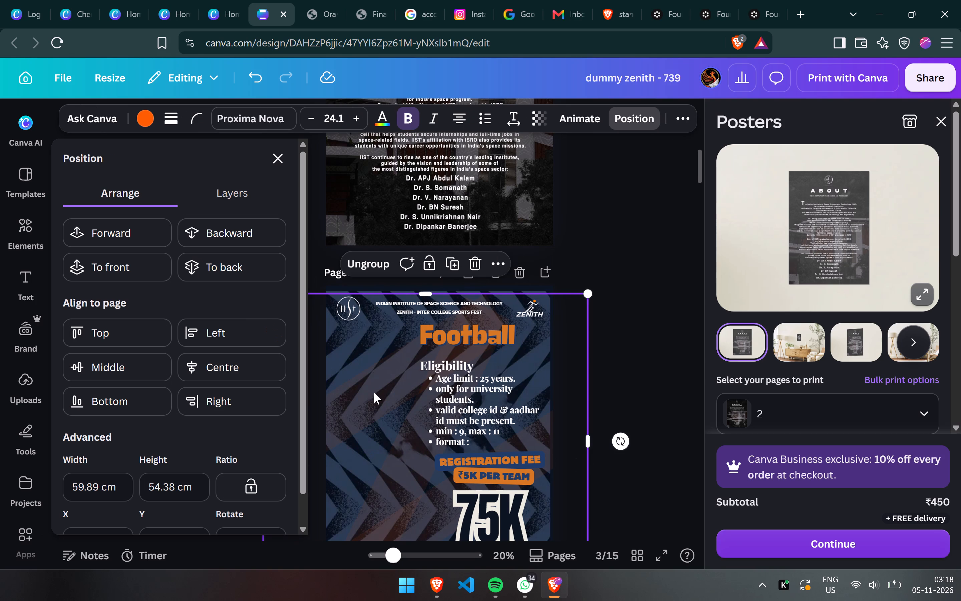
left_click(393, 467, "shift")
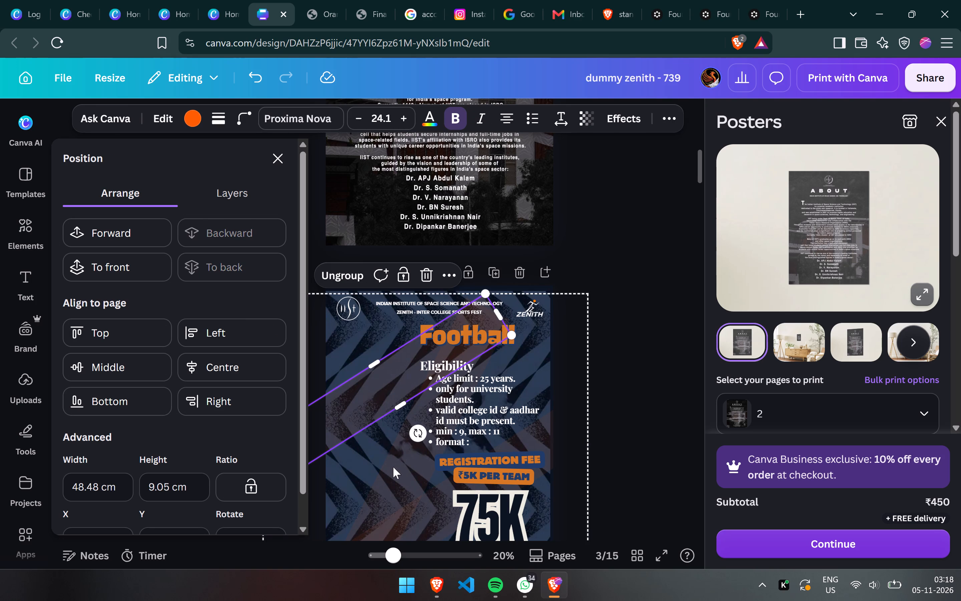
left_click(404, 495, "shift")
left_click(405, 508, "shift")
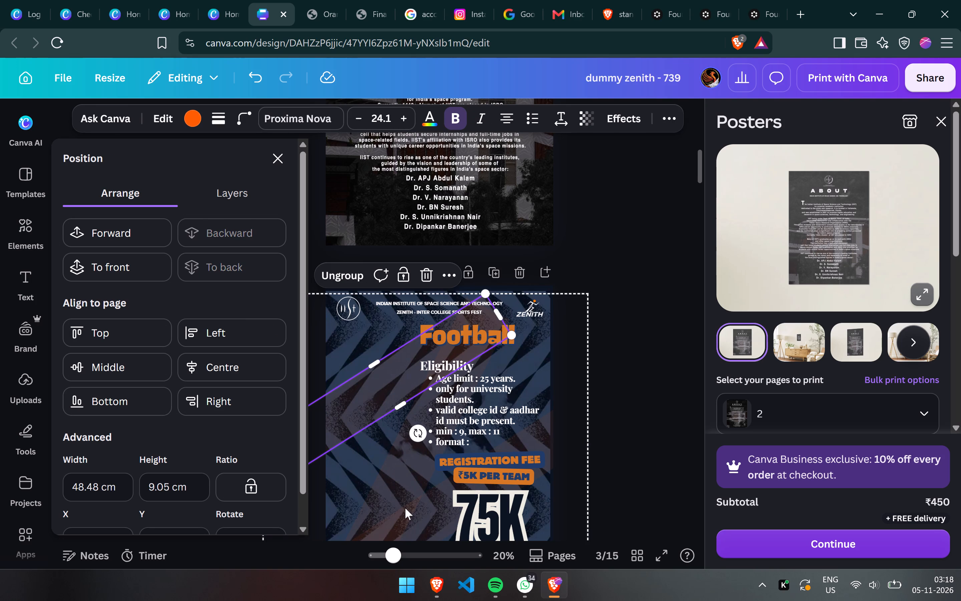
left_click(406, 506)
left_click(400, 471, "shift")
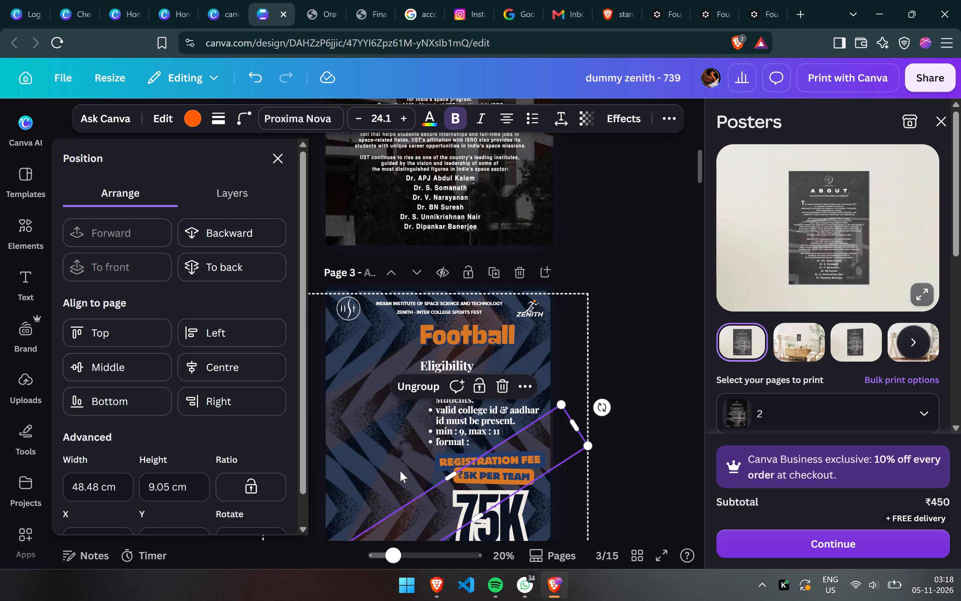
triple_click(400, 471, "shift")
left_click(275, 165)
left_click(337, 465, "shift")
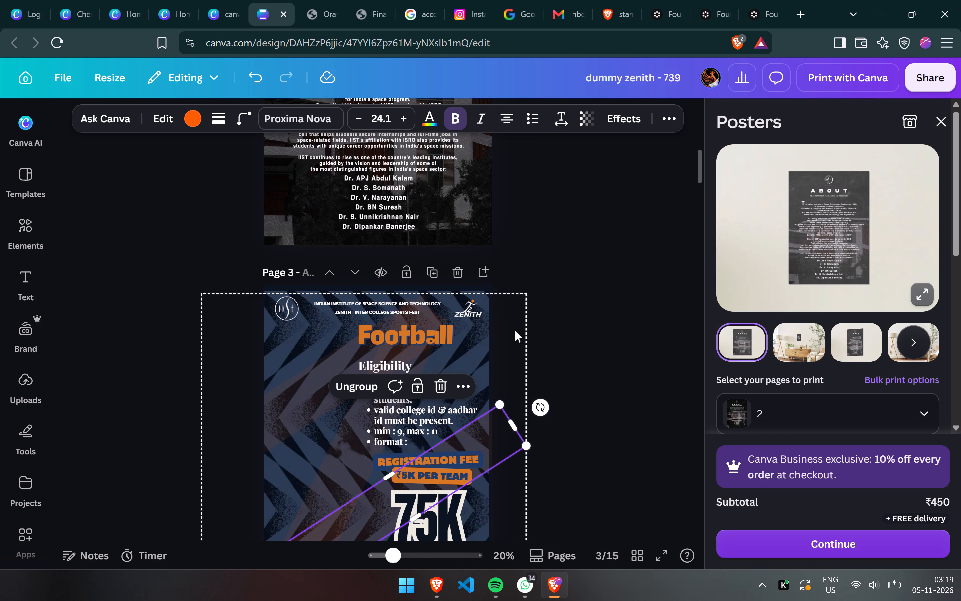
left_click(515, 330)
left_click(515, 330)
left_click(498, 322)
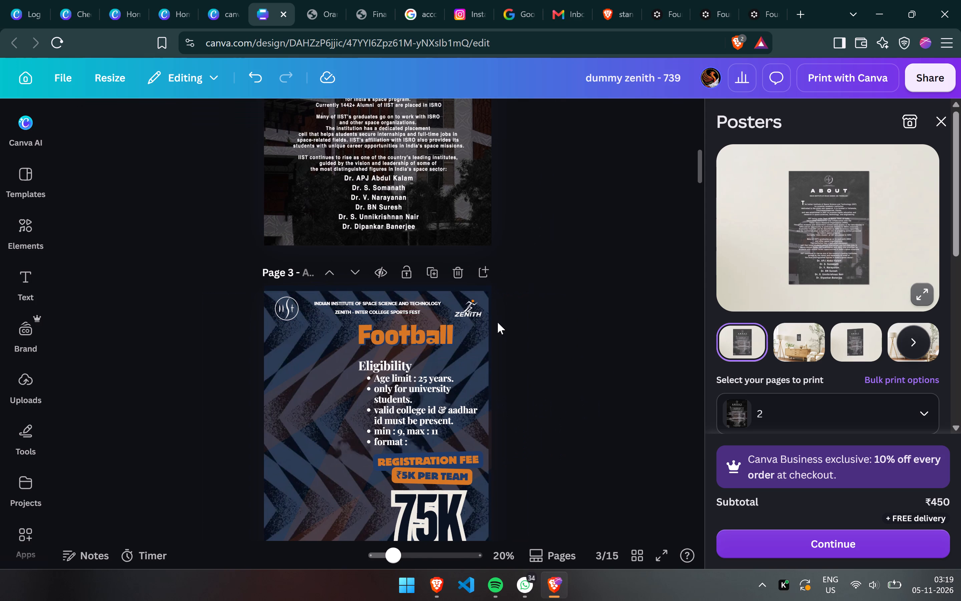
left_click(487, 325)
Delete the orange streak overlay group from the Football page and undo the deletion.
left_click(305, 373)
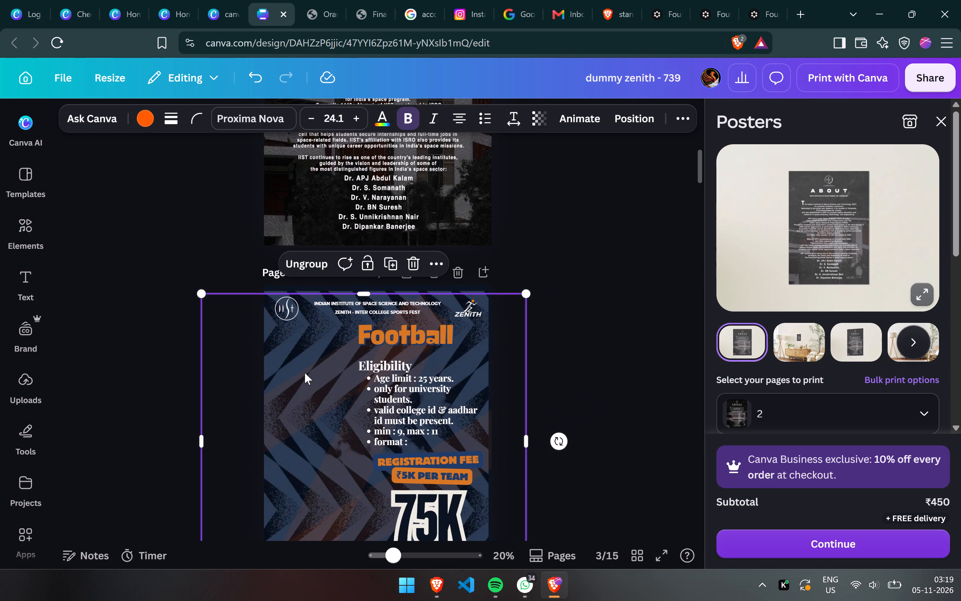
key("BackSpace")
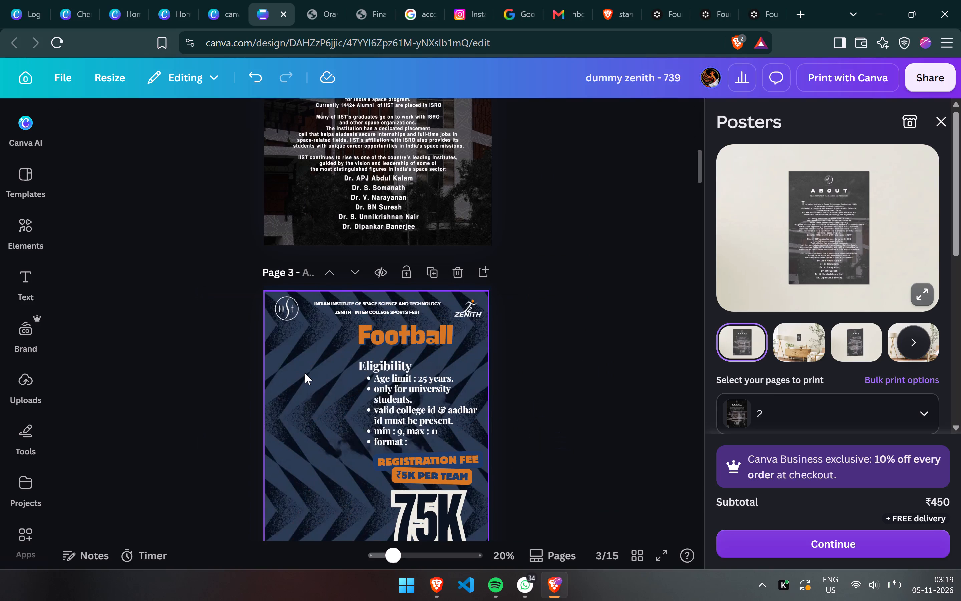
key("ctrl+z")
Move the orange streak overlay group down on the Football page until its lower edge meets the page's bottom edge.
left_click_drag(322, 385, 322, 399)
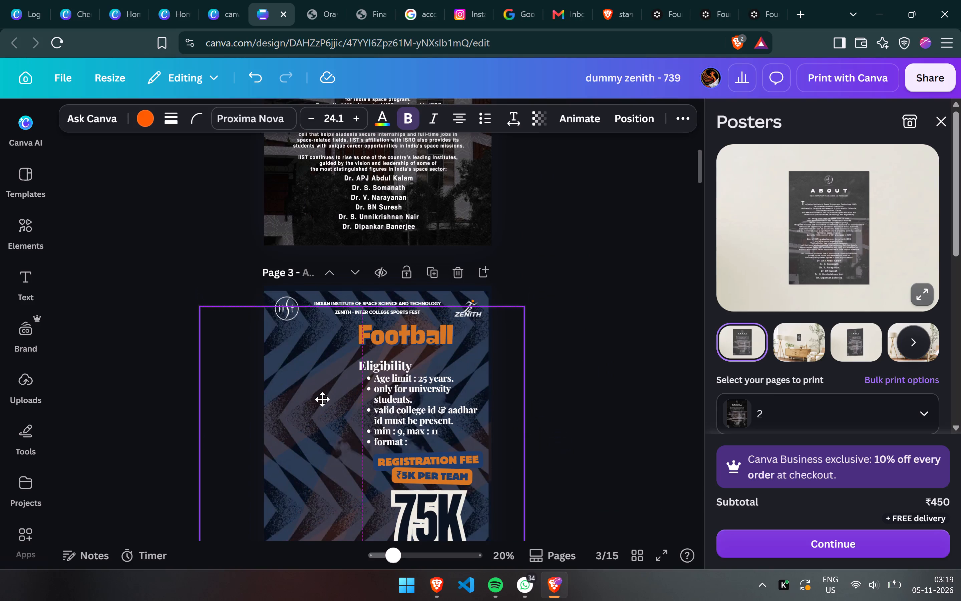
left_click_drag(322, 399, 327, 408)
scroll(327, 408, "down", 3)
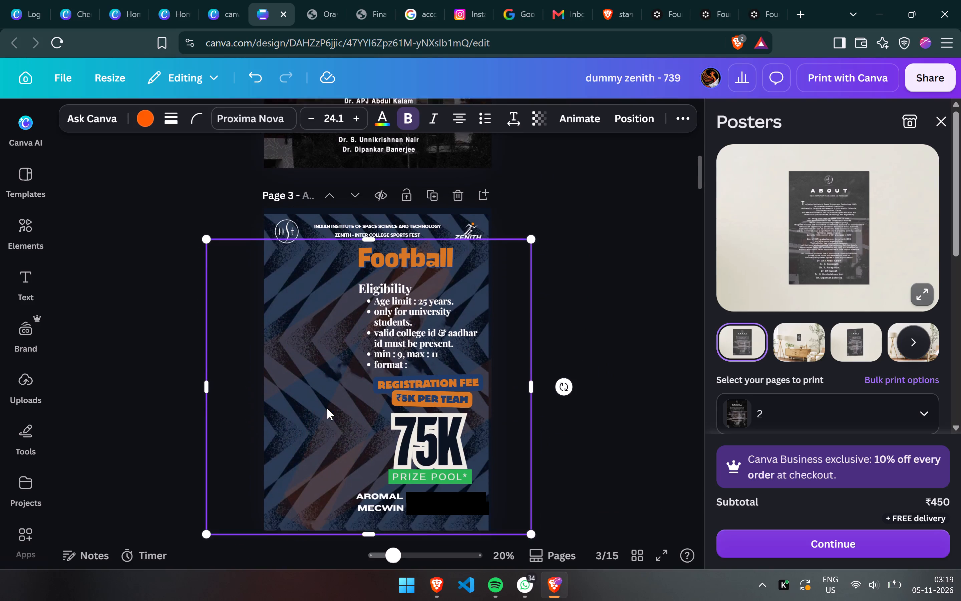
left_click_drag(326, 388, 325, 380)
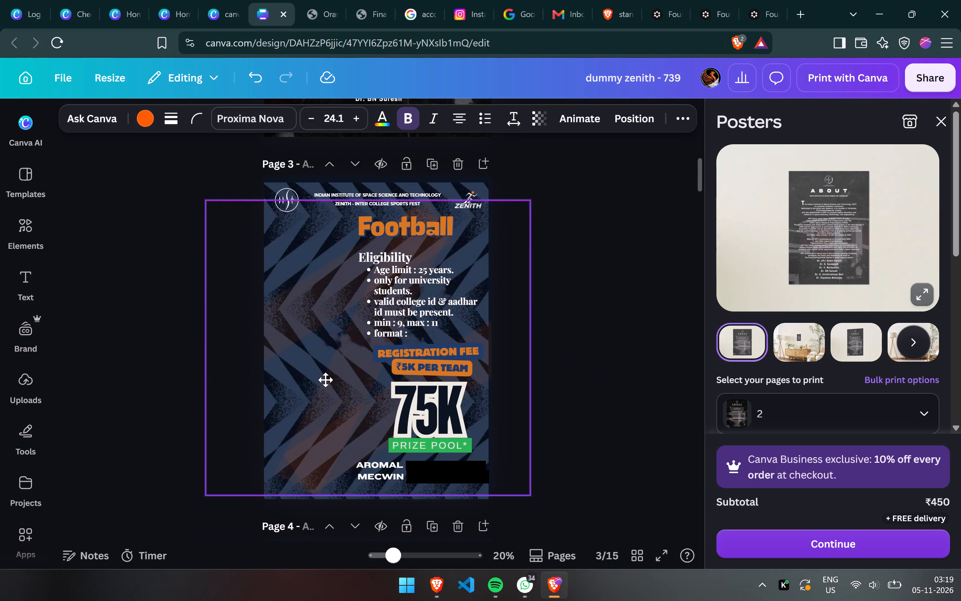
left_click_drag(325, 380, 322, 384)
left_click(621, 385)
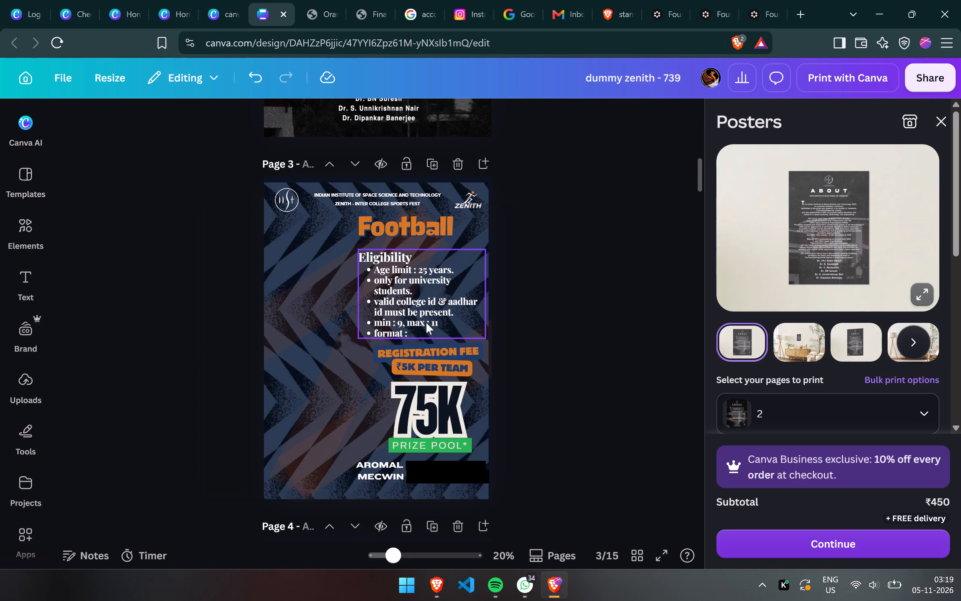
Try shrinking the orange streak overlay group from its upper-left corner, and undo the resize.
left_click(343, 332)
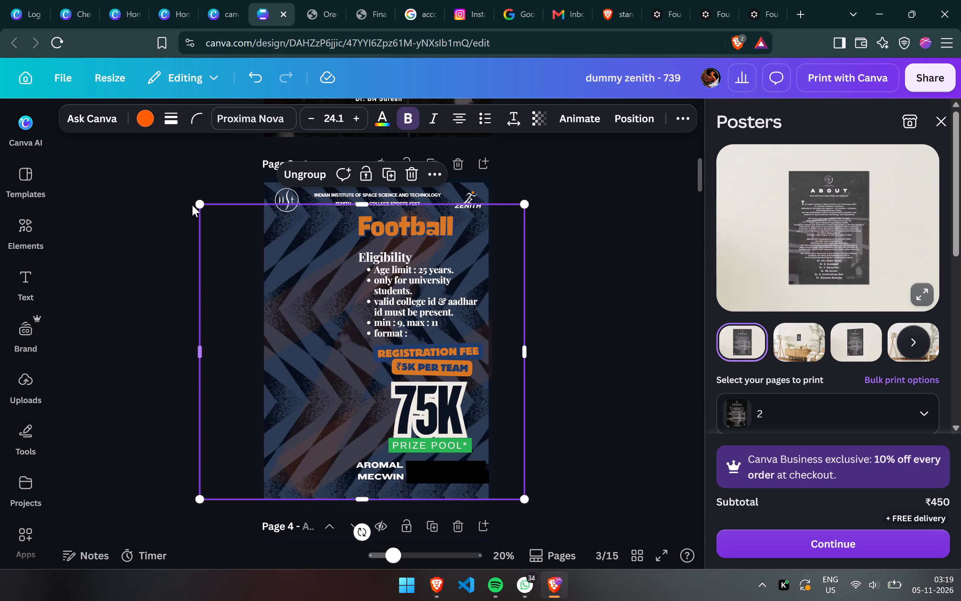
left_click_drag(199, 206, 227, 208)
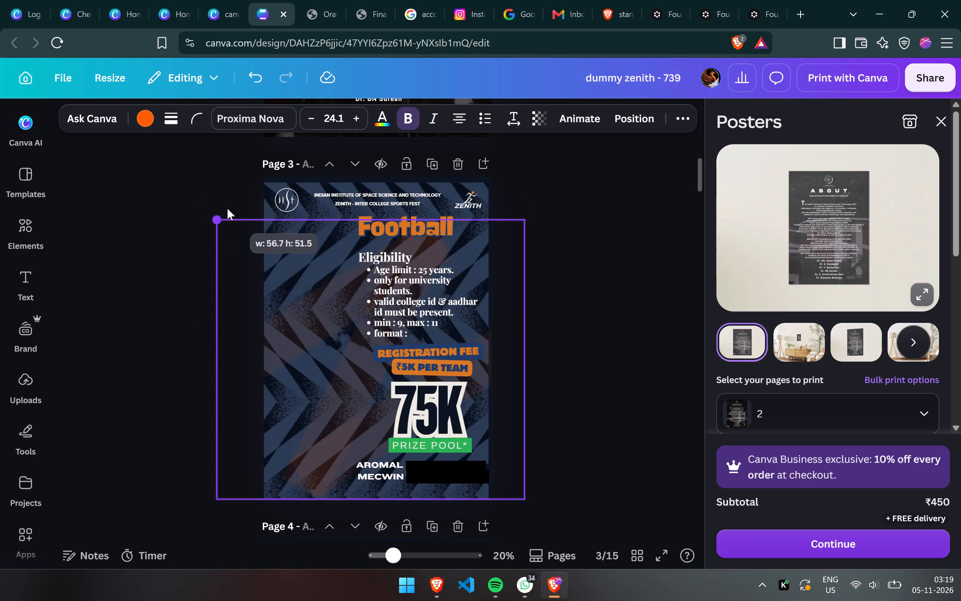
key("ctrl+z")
Group the chevron pattern image and the orange streak overlay on the Football page together.
left_click(313, 239, "shift")
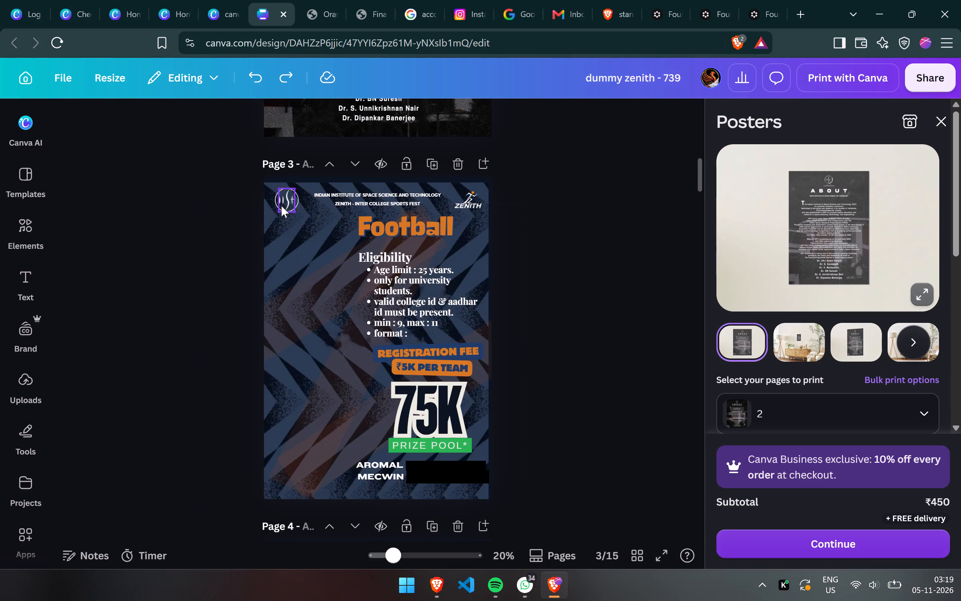
left_click(264, 196, "shift")
left_click_drag(264, 196, 267, 197, "shift")
left_click(267, 197, "shift")
left_click(315, 365, "shift")
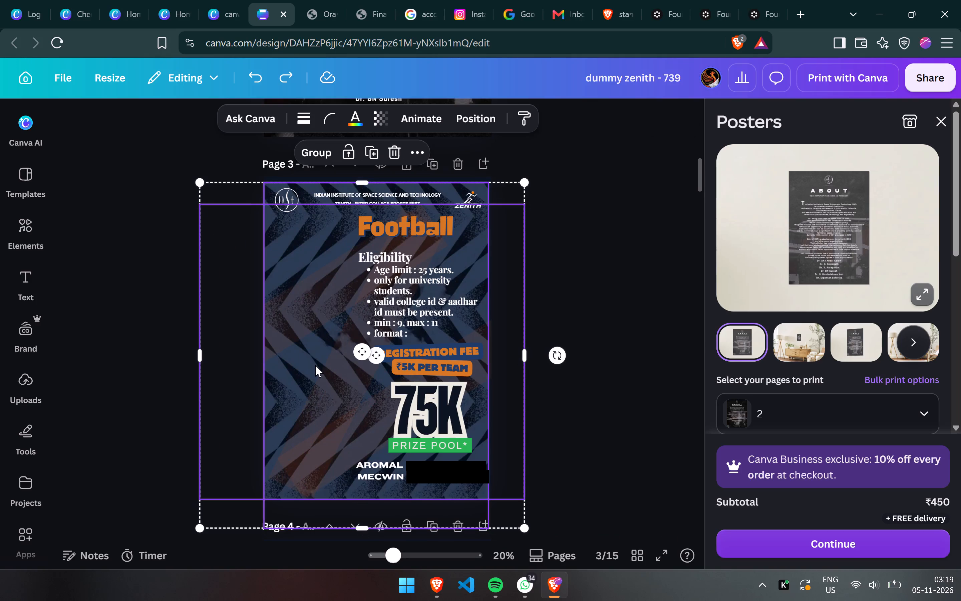
left_click(307, 149)
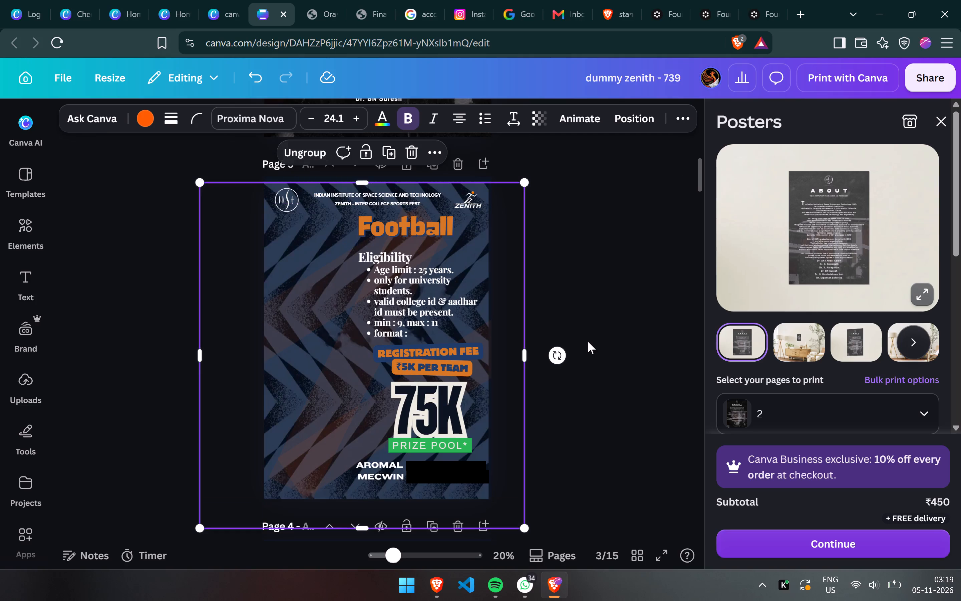
left_click(588, 342)
Delete the existing patterned background from the Cricket page (page 4).
scroll(588, 342, "down", 5)
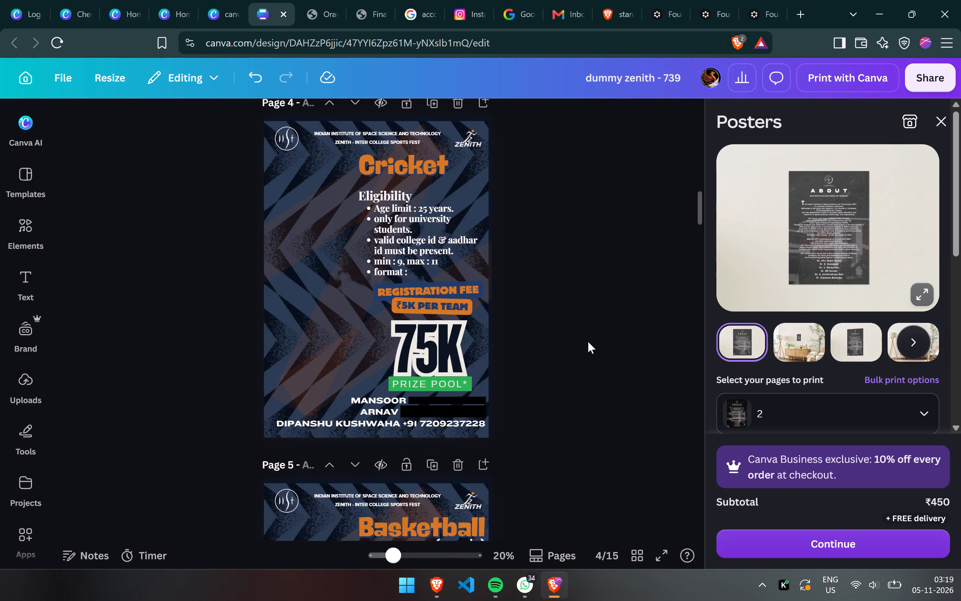
scroll(588, 342, "up", 5)
scroll(588, 342, "down", 4)
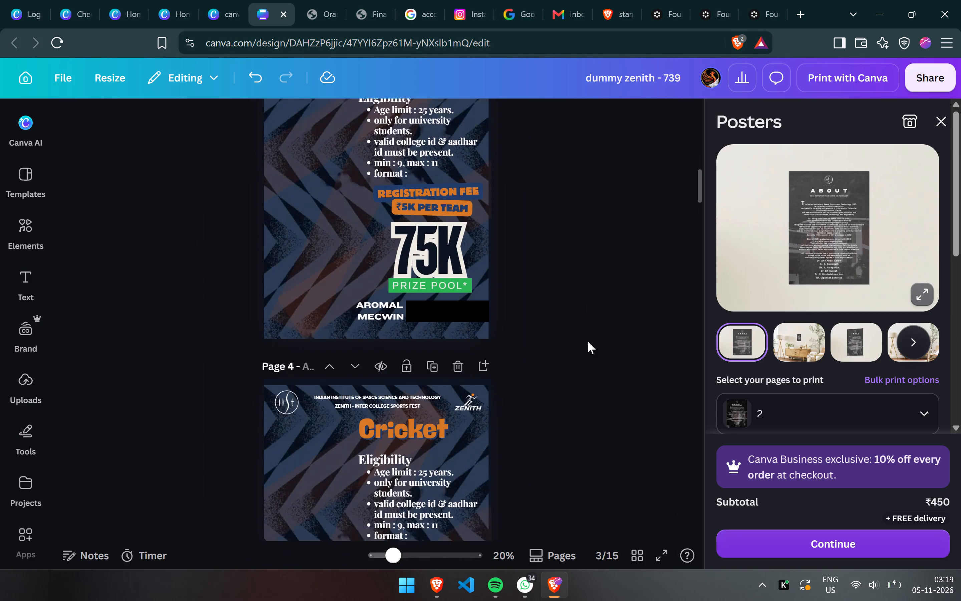
scroll(588, 342, "up", 2)
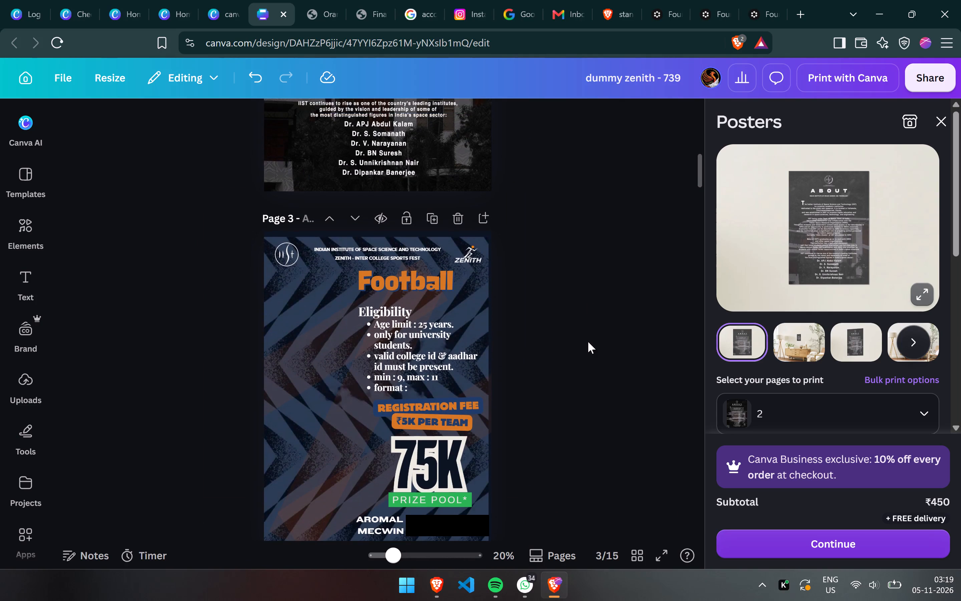
scroll(588, 342, "down", 3)
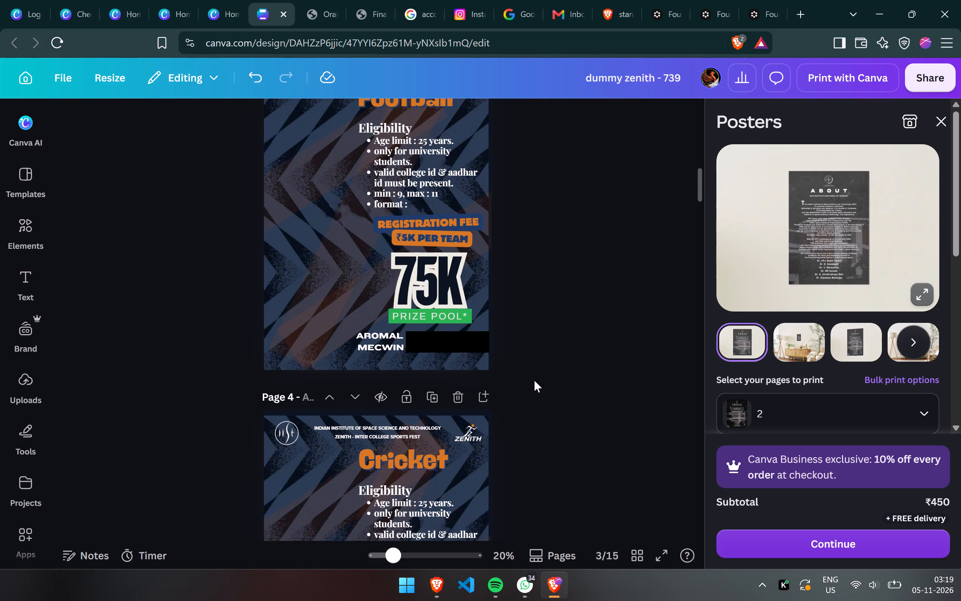
left_click(292, 517)
key("BackSpace")
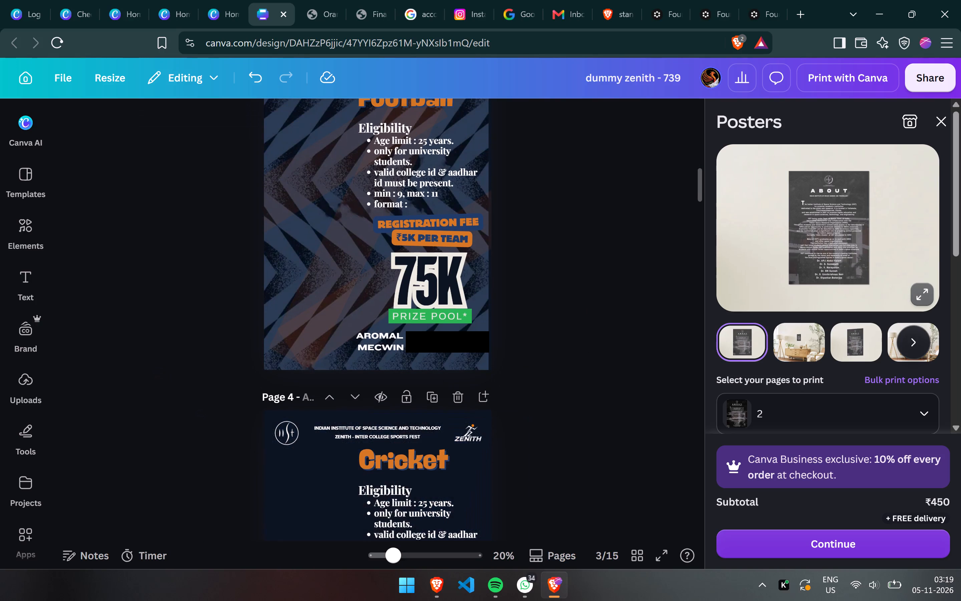
Copy the Football page's grouped background onto the Cricket page and send it to the back, behind the text.
key("ctrl+v")
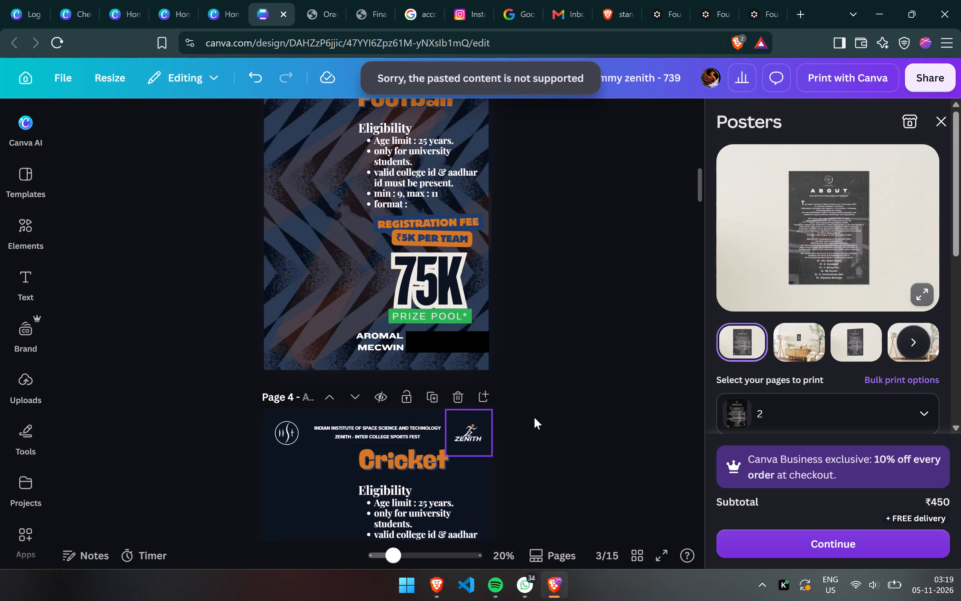
scroll(553, 387, "down", 2)
left_click(319, 142)
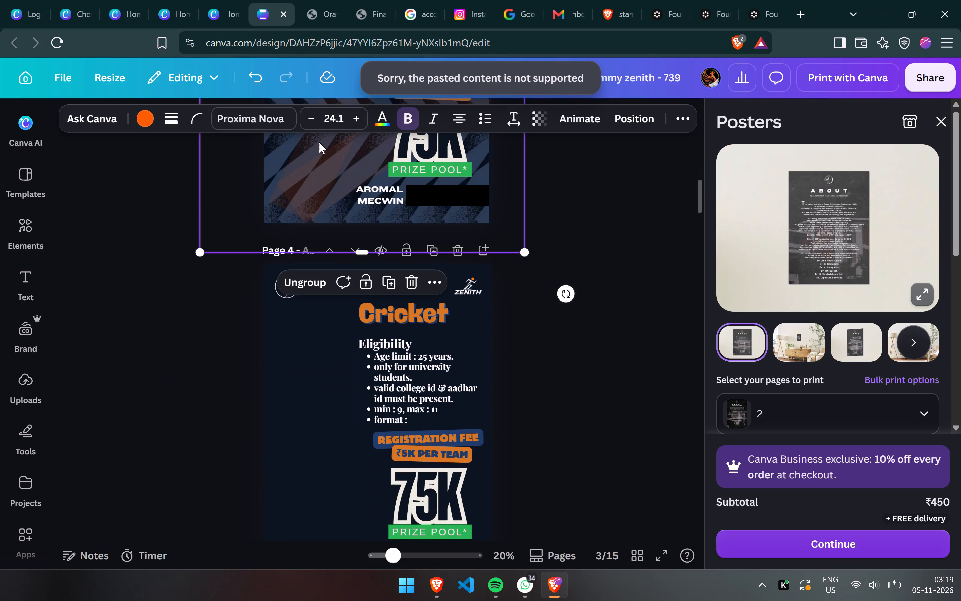
key("ctrl+c")
left_click(286, 412)
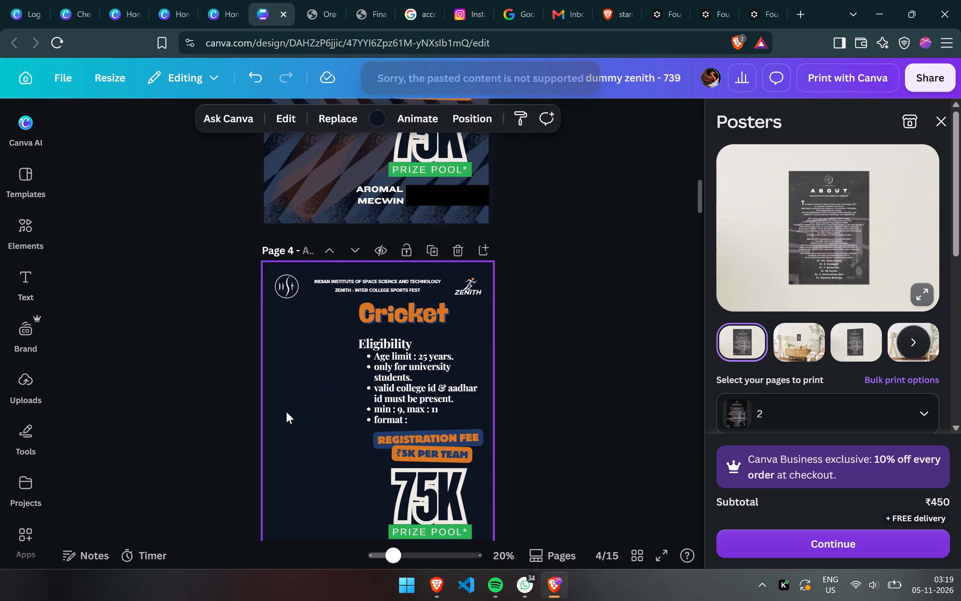
key("ctrl+v")
left_click(629, 109)
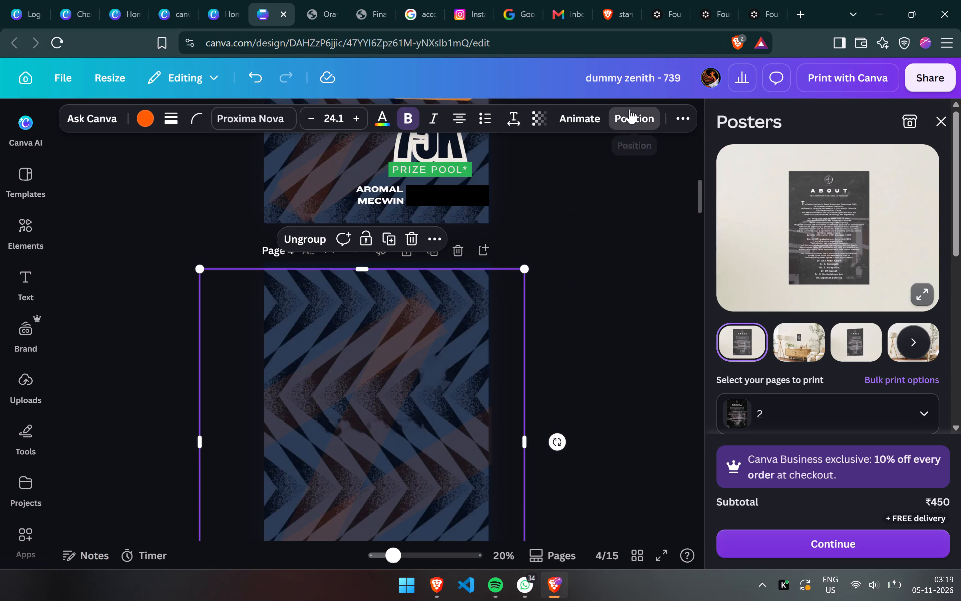
left_click(218, 274)
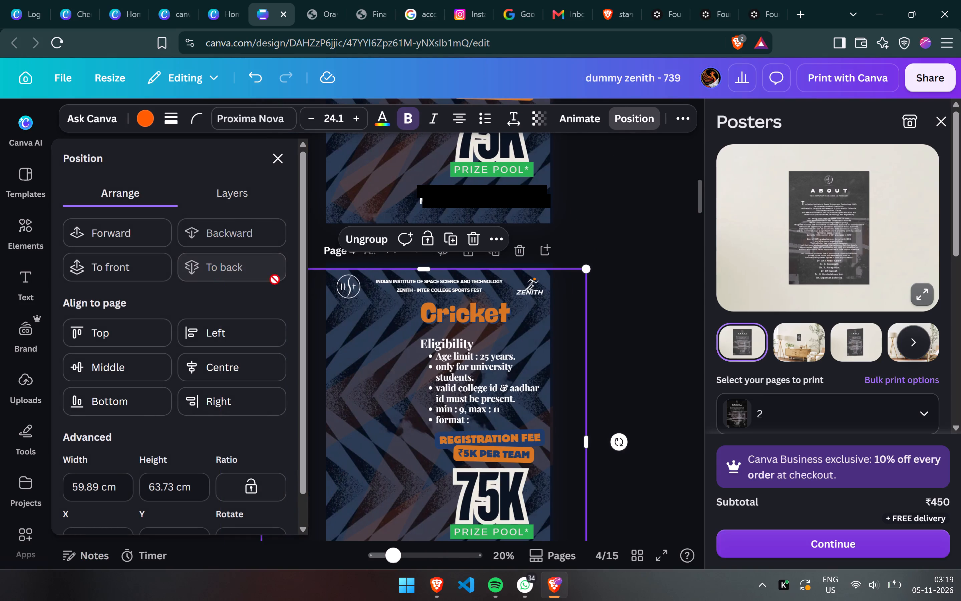
Search the web in a separate tab for "layer backward in canva" and return to the poster design.
left_click(665, 212)
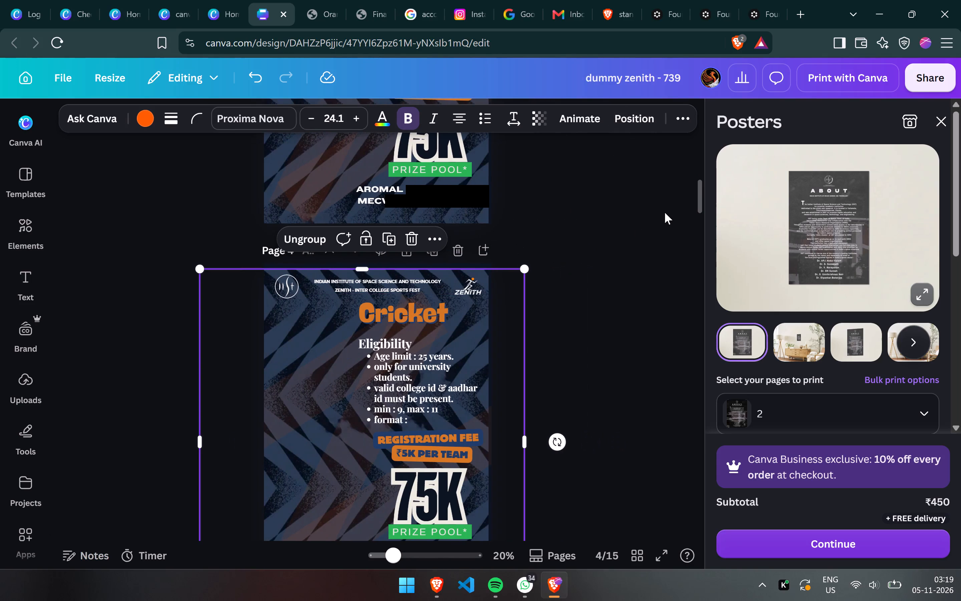
key("ctrl+t")
type("layer backward in canva")
key("Return")
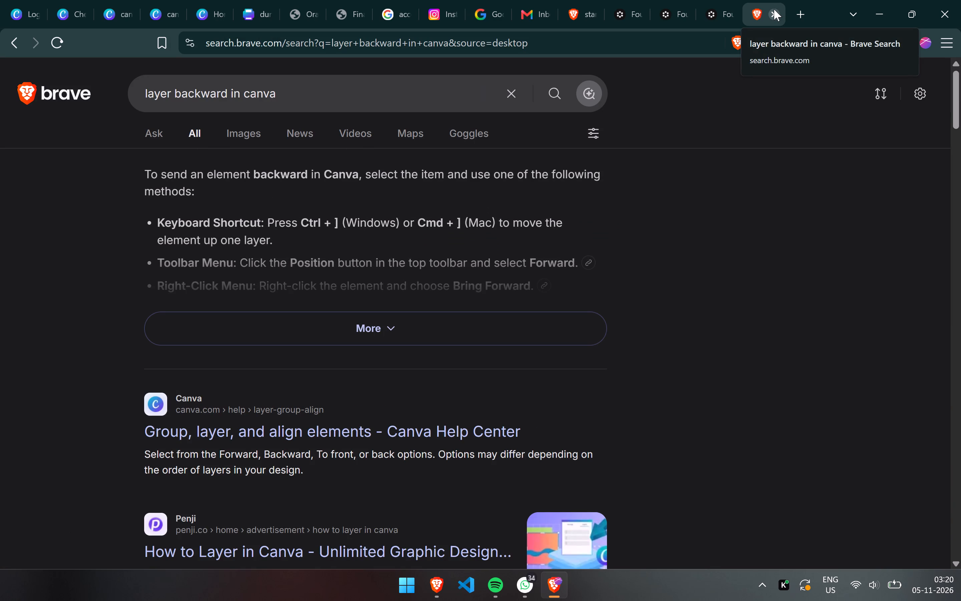
left_click(774, 9)
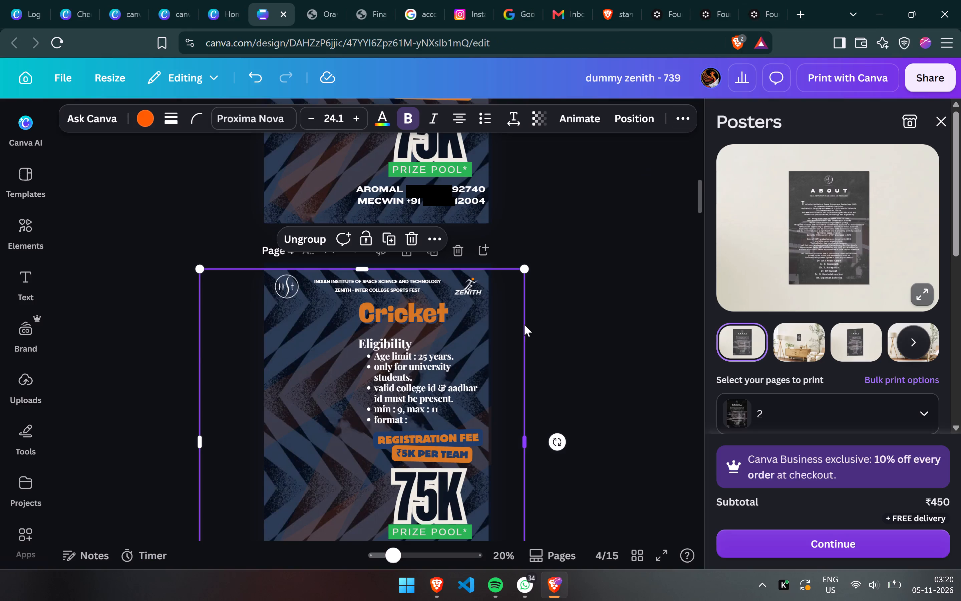
Delete the existing patterned background group from the Basketball (men's) page (page 5).
scroll(524, 325, "down", 4)
left_click(304, 418)
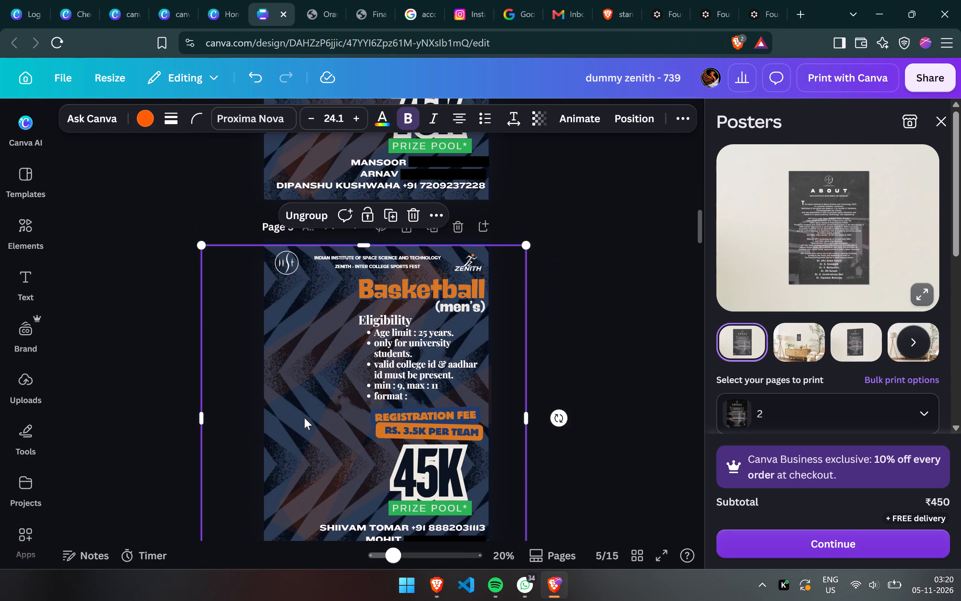
key("BackSpace")
Paste the copied Football background onto the Basketball (men's) page and move it backward behind all text and logos.
key("ctrl+v")
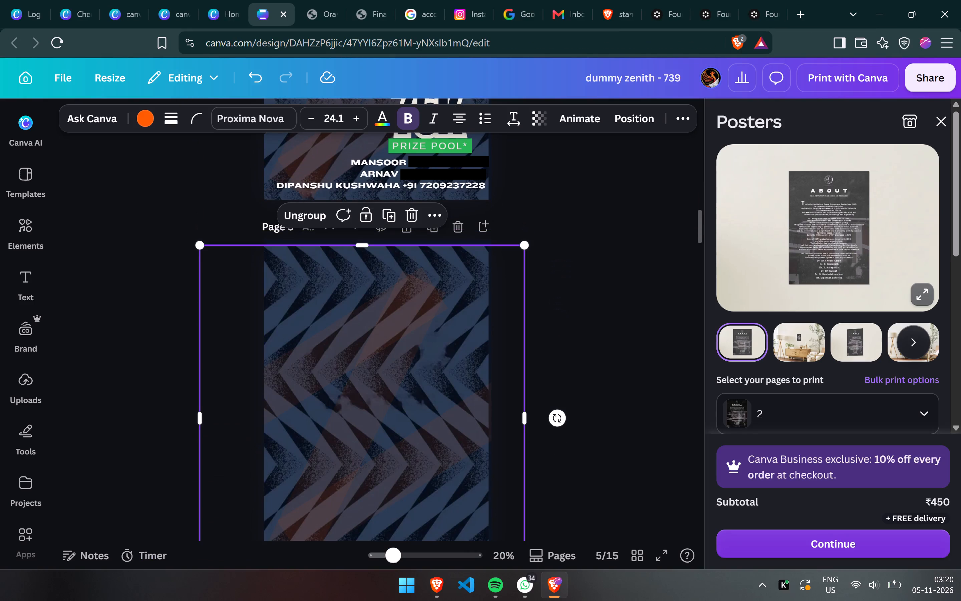
type("[]")
key("super+bracketleft")
key("super+bracketleft")
key("super+bracketleft")
key("super+bracketright")
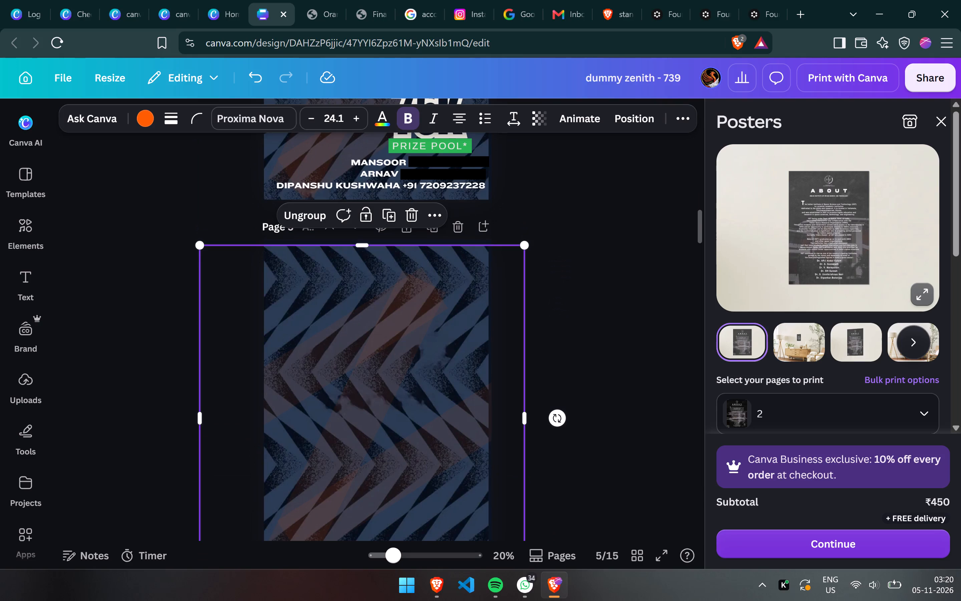
key("ctrl+bracketleft")
key("ctrl+bracketleft")
key("ctrl+bracketleft")
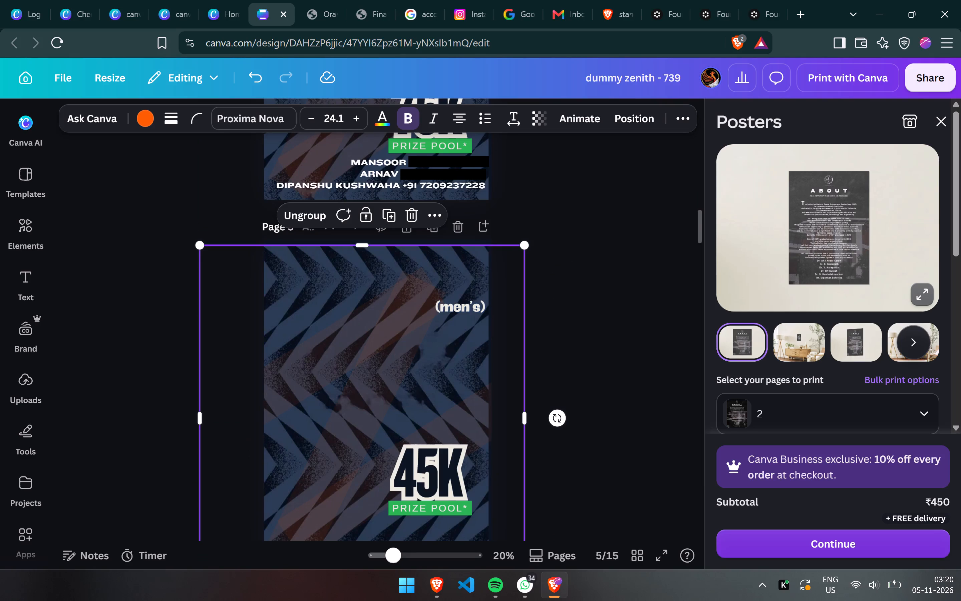
key("ctrl+bracketleft")
key("ctrl+bracketleft")
key("ctrl+bracketleft")
key("ctrl+bracketleft")
key("ctrl+bracketleft")
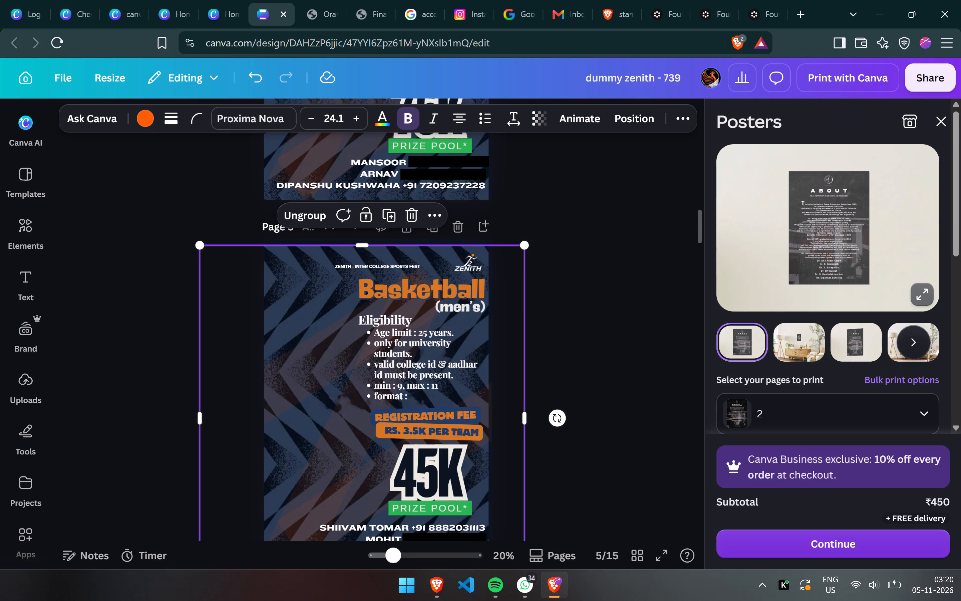
key("ctrl+shift+bracketleft")
key("ctrl+shift+bracketright")
key("ctrl+shift+bracketleft")
key("ctrl+bracketleft")
key("ctrl+bracketleft")
key("ctrl+bracketleft")
key("ctrl+bracketleft")
key("ctrl+bracketleft")
key("ctrl+bracketleft")
key("ctrl+bracketleft")
key("ctrl+bracketleft")
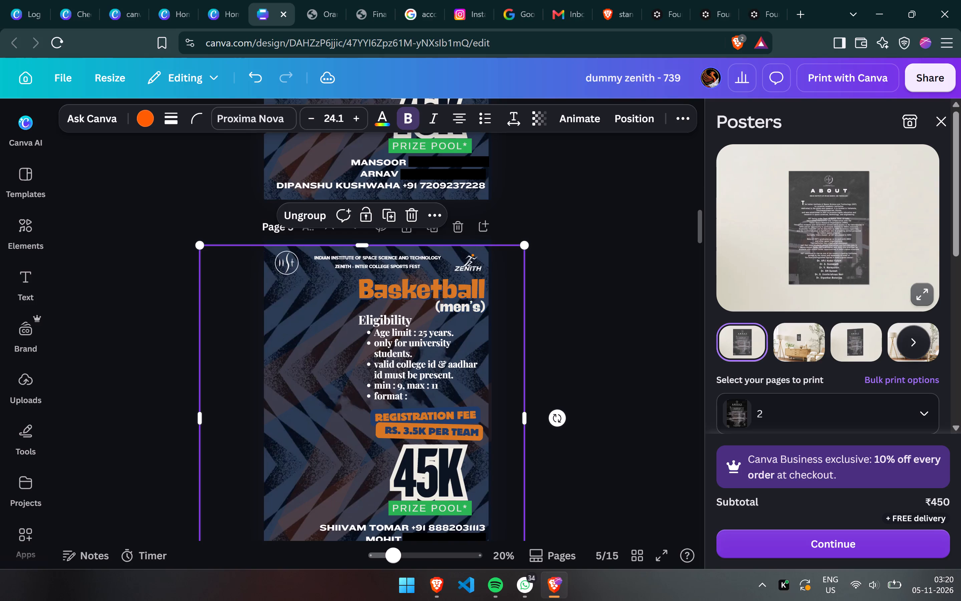
key("ctrl+bracketleft")
key("ctrl+bracketleft")
key("ctrl+bracketleft")
key("ctrl+bracketleft")
key("ctrl+bracketleft")
key("ctrl+bracketleft")
key("ctrl+bracketleft")
key("ctrl+bracketleft")
key("ctrl+bracketleft")
Delete the sports-equipment photo and the sports-icon pattern from the Basketball (women's) page (page 6).
scroll(304, 418, "down", 2)
left_click(290, 463)
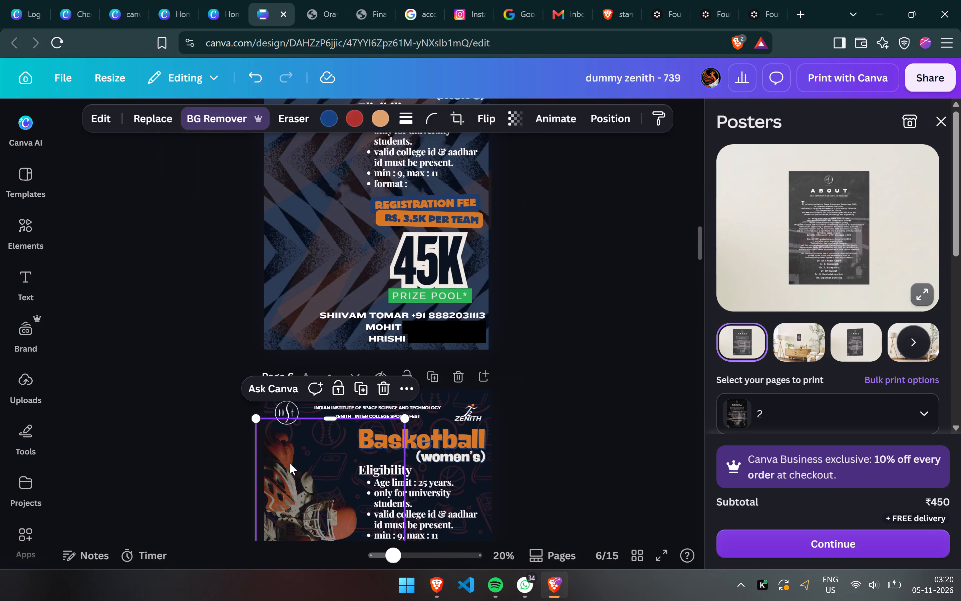
key("BackSpace")
left_click(290, 463)
key("BackSpace")
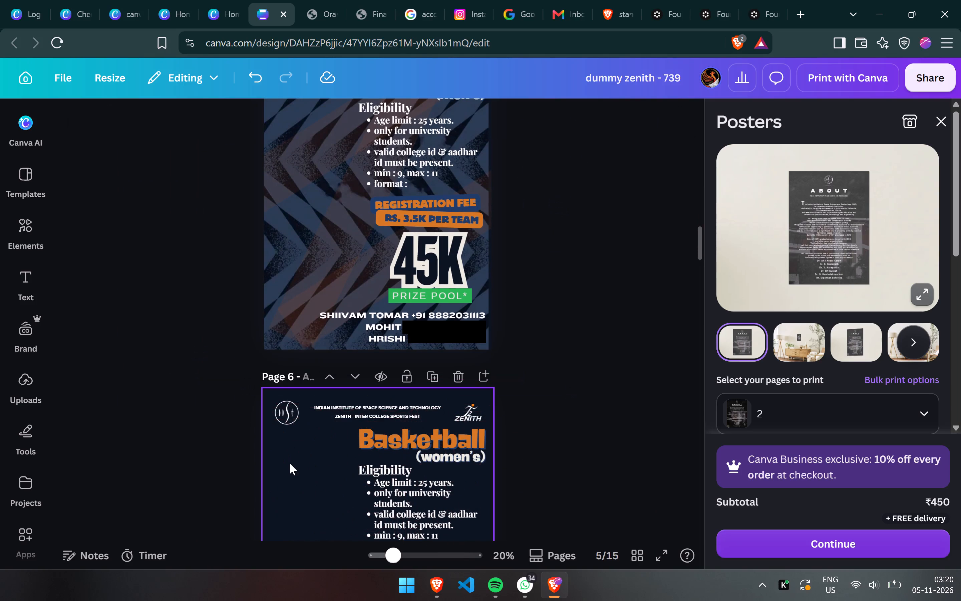
Paste the copied Football background onto the Basketball (women's) page and move it backward behind all text and logos.
key("ctrl+v")
key("ctrl+z")
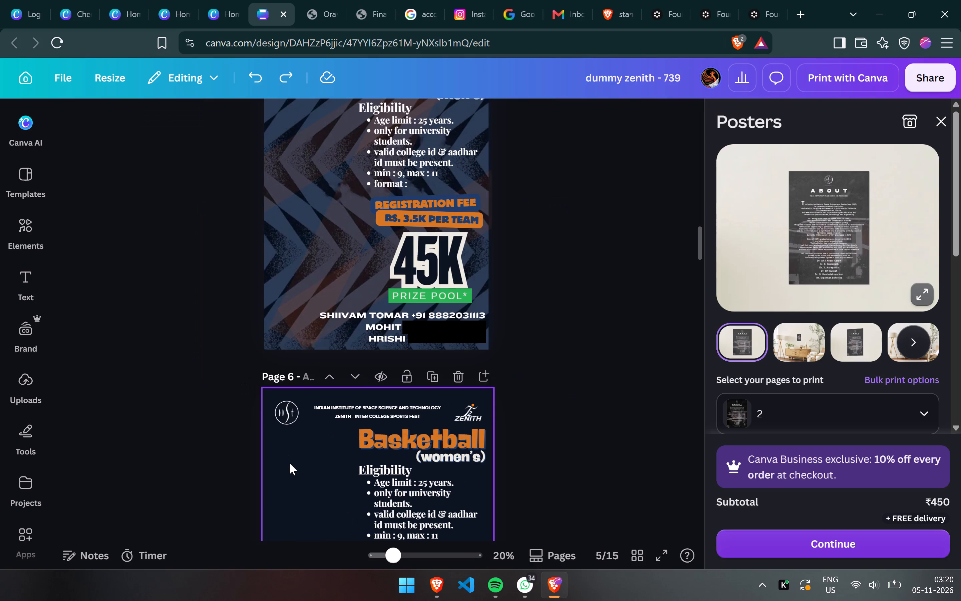
left_click(290, 463)
key("ctrl+v")
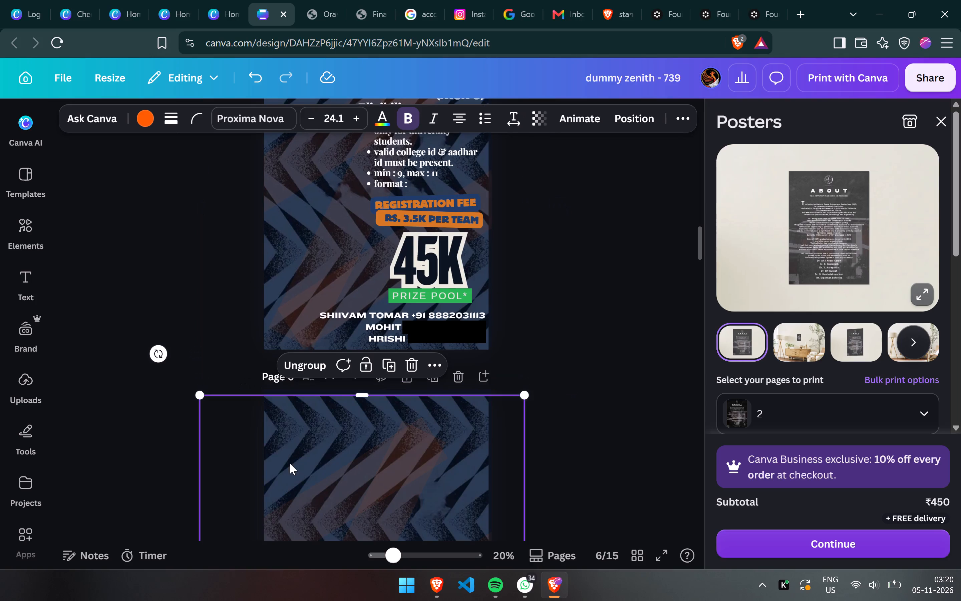
key("ctrl+bracketleft")
key("ctrl+bracketleft")
key("ctrl+bracketleft")
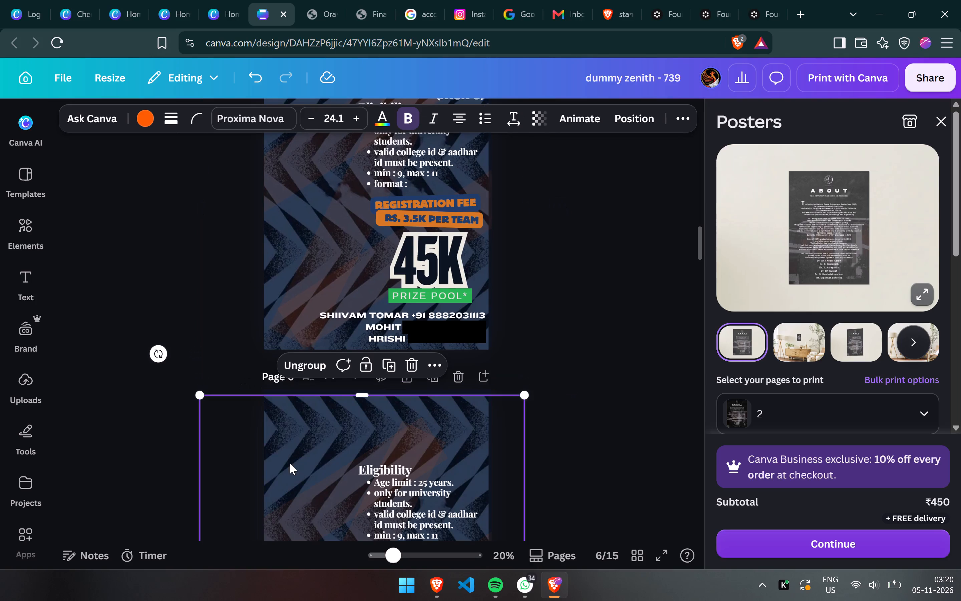
key("ctrl+bracketleft")
key("ctrl+bracketleft")
key("ctrl+bracketleft")
key("ctrl+bracketleft")
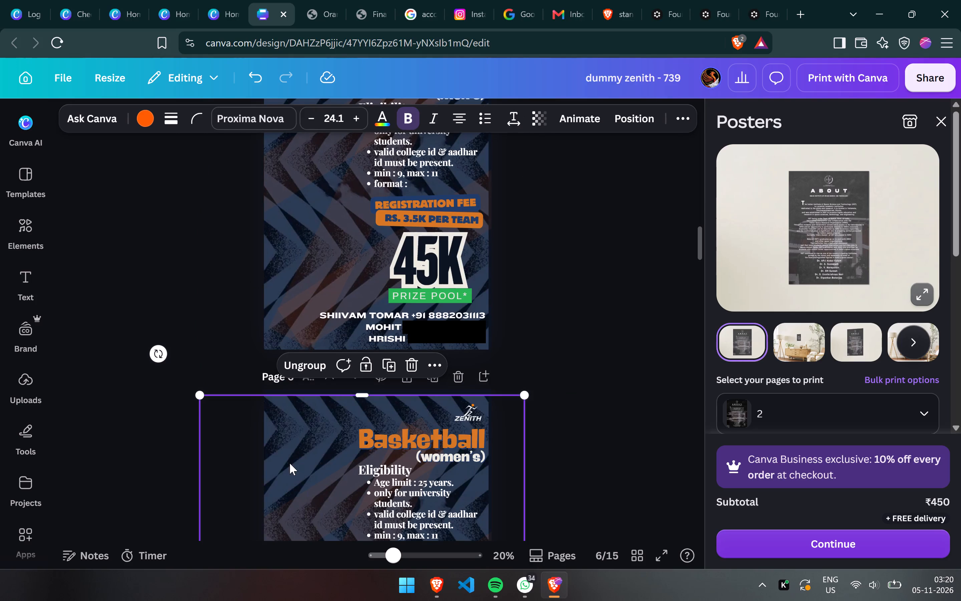
key("ctrl+bracketleft")
key("ctrl+bracketleft")
key("ctrl+bracketleft")
key("ctrl+bracketleft")
key("ctrl+bracketleft")
key("ctrl+bracketleft")
key("ctrl+bracketleft")
Delete the sports-equipment photo and the sports-icon pattern from the Volleyball page (page 7).
scroll(290, 463, "down", 1)
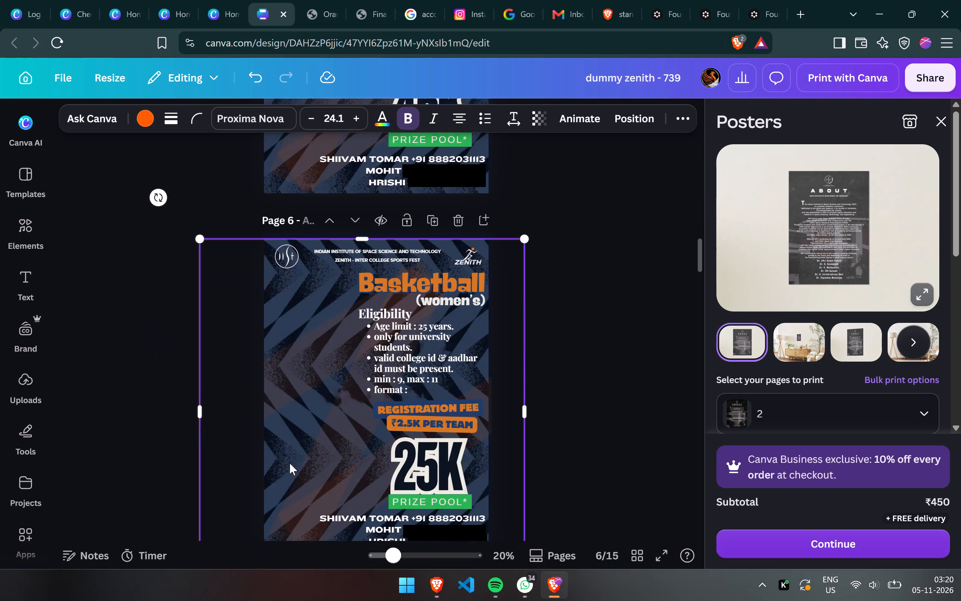
scroll(290, 463, "down", 1)
left_click(310, 436)
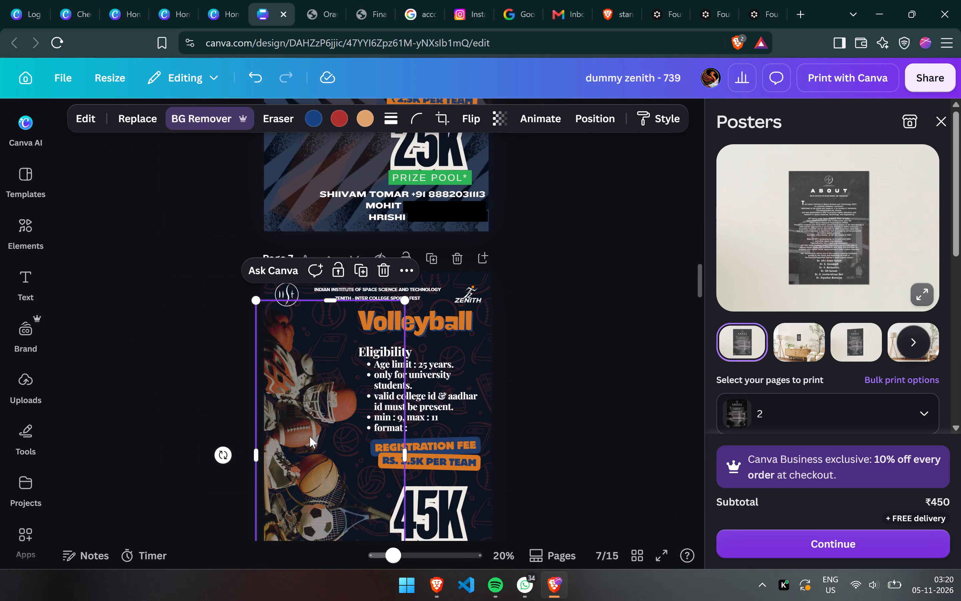
key("BackSpace")
left_click(310, 436)
key("BackSpace")
Paste the copied Football background onto the Volleyball page and move it backward behind all text and logos.
left_click(310, 436)
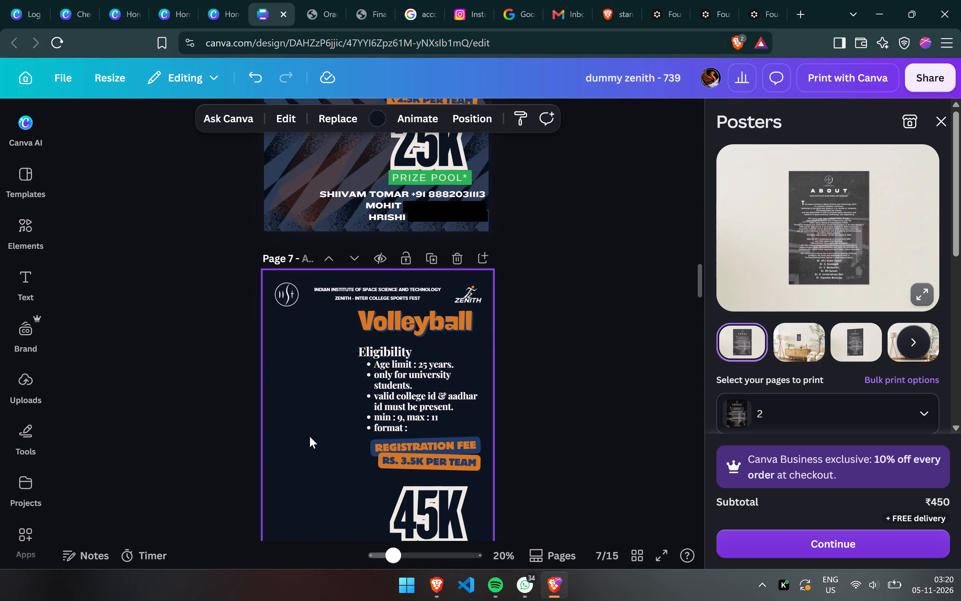
left_click(310, 436)
left_click(599, 424)
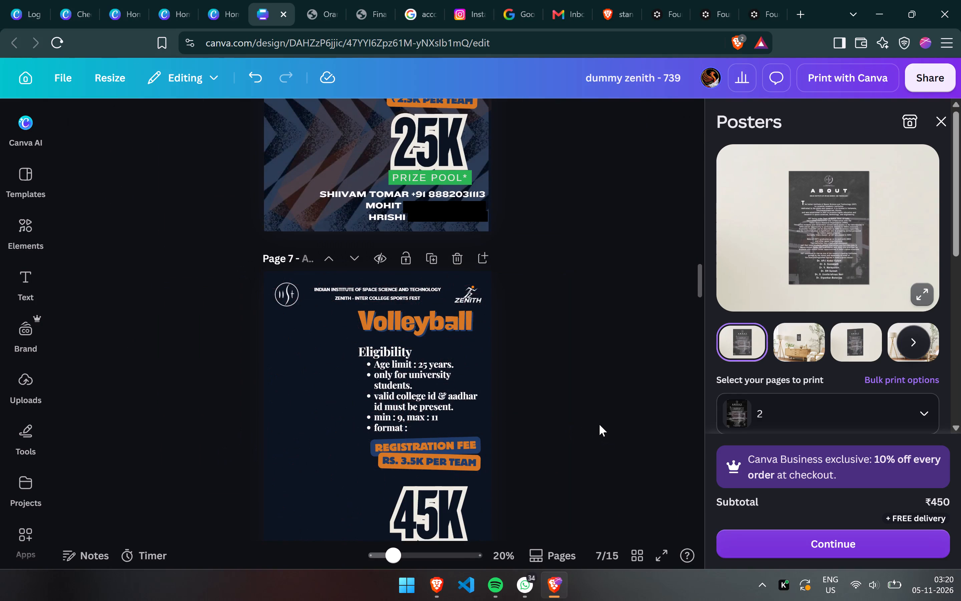
key("ctrl+v")
key("ctrl+bracketleft")
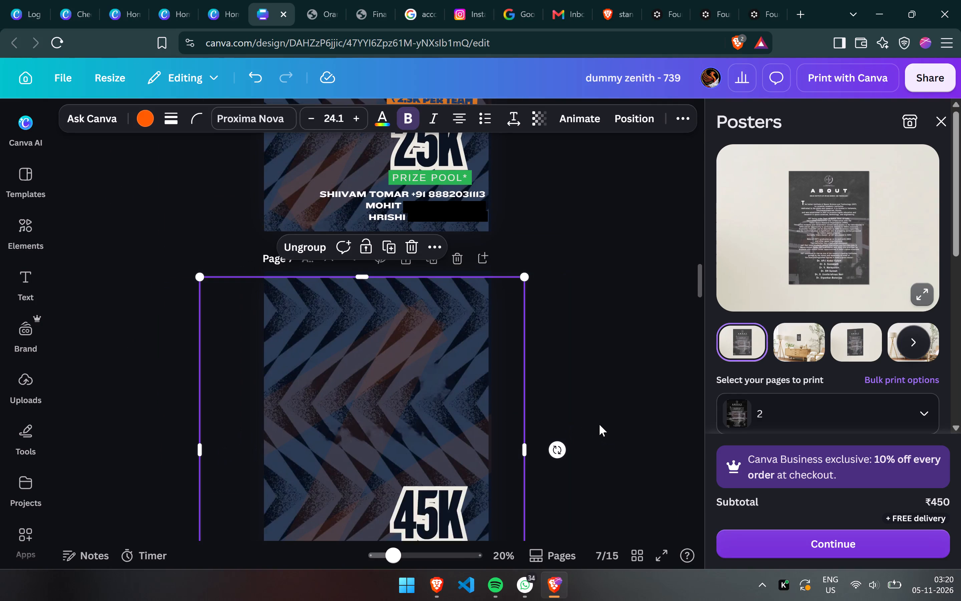
key("ctrl+bracketleft")
key("ctrl+bracketleft")
key("ctrl+bracketleft")
key("ctrl+bracketleft")
key("ctrl+bracketleft")
key("ctrl+bracketleft")
key("ctrl+bracketleft")
key("ctrl+bracketleft")
key("ctrl+bracketleft")
key("ctrl+bracketleft")
key("ctrl+bracketleft")
key("ctrl+bracketleft")
key("ctrl+bracketleft")
key("ctrl+bracketleft")
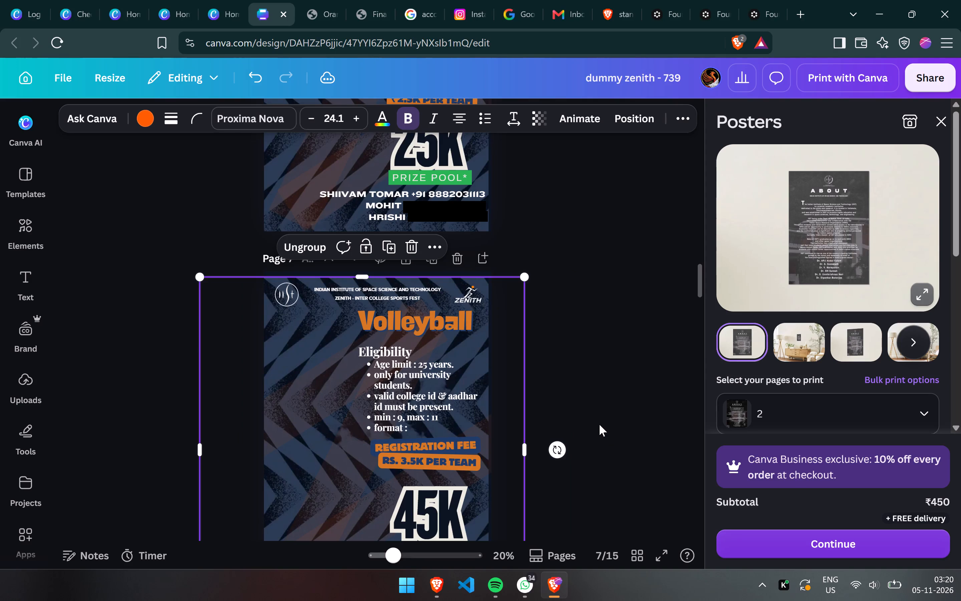
Delete the sports-equipment photo and the sports-icon pattern from the Chess page (page 8).
scroll(599, 424, "down", 2)
left_click(308, 456)
key("BackSpace")
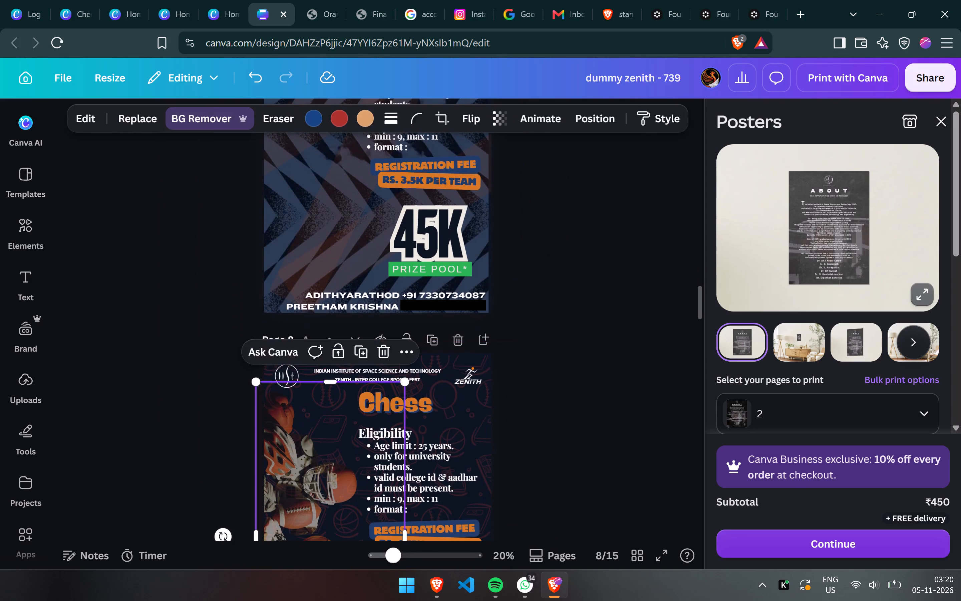
left_click(308, 456)
key("BackSpace")
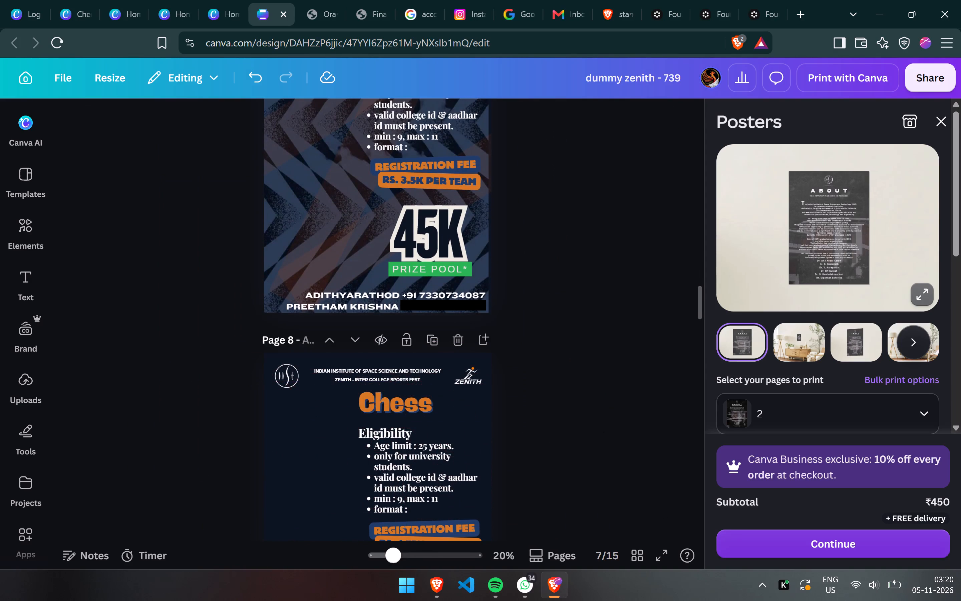
Paste the copied Football background onto the Chess page and move it backward behind all text and logos.
key("ctrl+v")
key("ctrl+z")
left_click(308, 456)
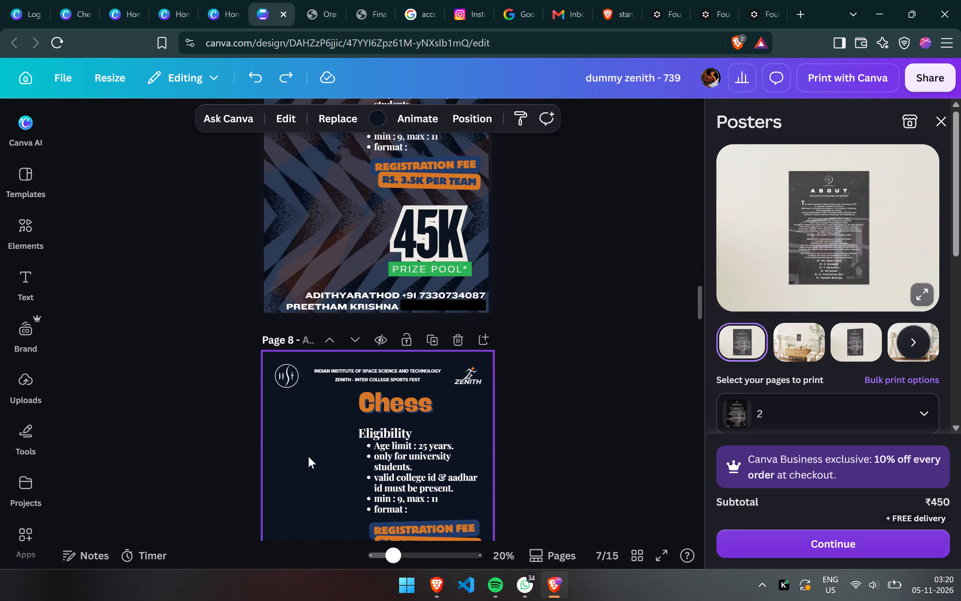
key("ctrl+v")
key("ctrl+bracketleft")
key("ctrl+bracketleft")
key("ctrl+bracketleft")
key("ctrl+bracketleft")
key("ctrl+bracketleft")
key("ctrl+bracketleft")
key("ctrl+bracketleft")
key("ctrl+bracketleft")
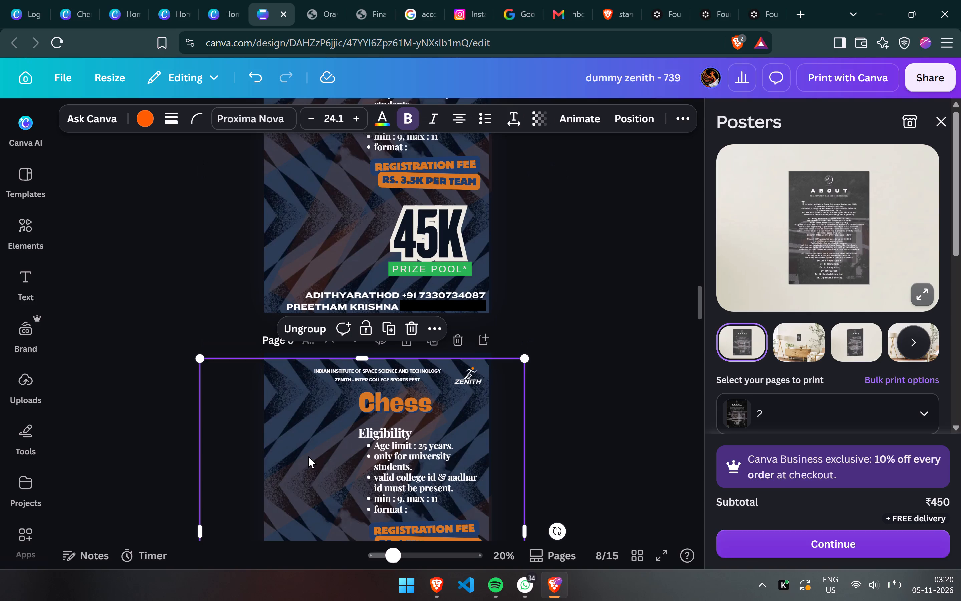
key("ctrl+bracketleft")
key("ctrl+bracketleft")
key("ctrl+bracketleft")
key("ctrl+bracketleft")
key("ctrl+bracketleft")
key("ctrl+bracketleft")
Delete the sports-equipment photo and the sports-icon pattern from the Badminton (men's singles) page (page 9).
scroll(308, 456, "down", 3)
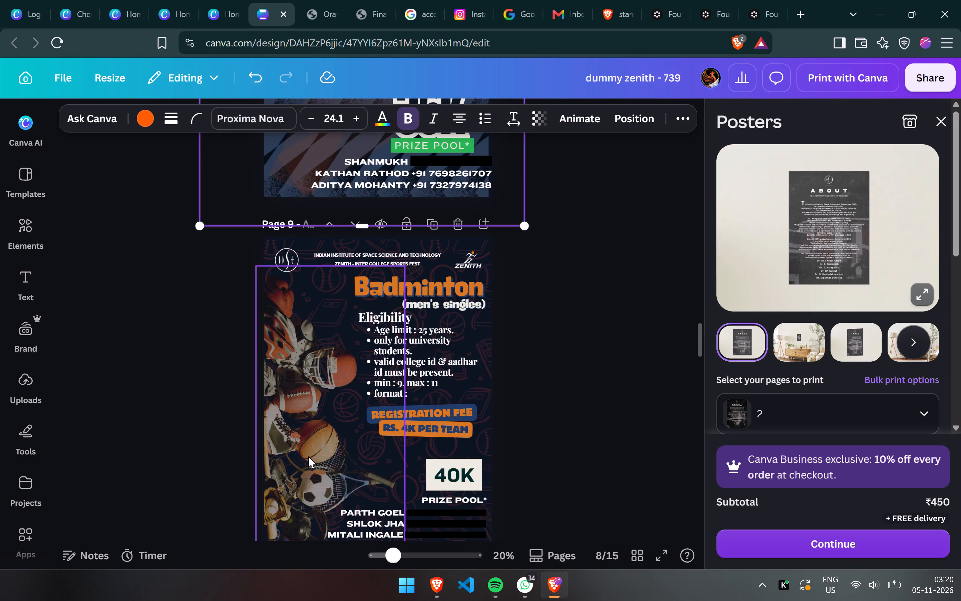
left_click(303, 457)
key("BackSpace")
left_click(303, 457)
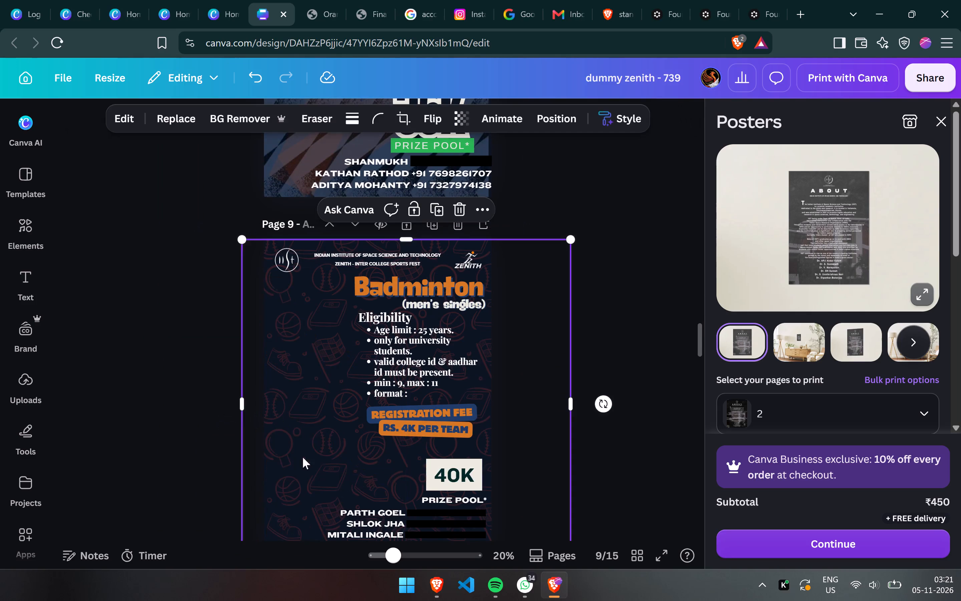
key("BackSpace")
Paste the copied Football background onto the Badminton (men's singles) page and move it backward behind all text and logos.
left_click(303, 457)
key("ctrl+v")
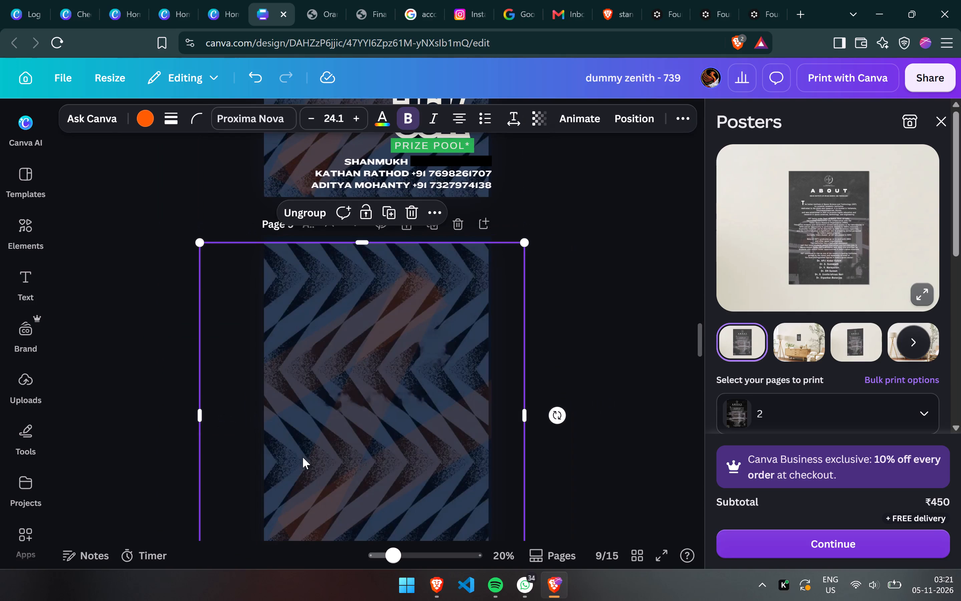
key("ctrl+bracketleft")
key("ctrl+bracketleft")
key("ctrl+bracketleft")
key("ctrl+bracketleft")
key("ctrl+bracketleft")
key("ctrl+bracketleft")
key("ctrl+bracketleft")
key("ctrl+bracketleft")
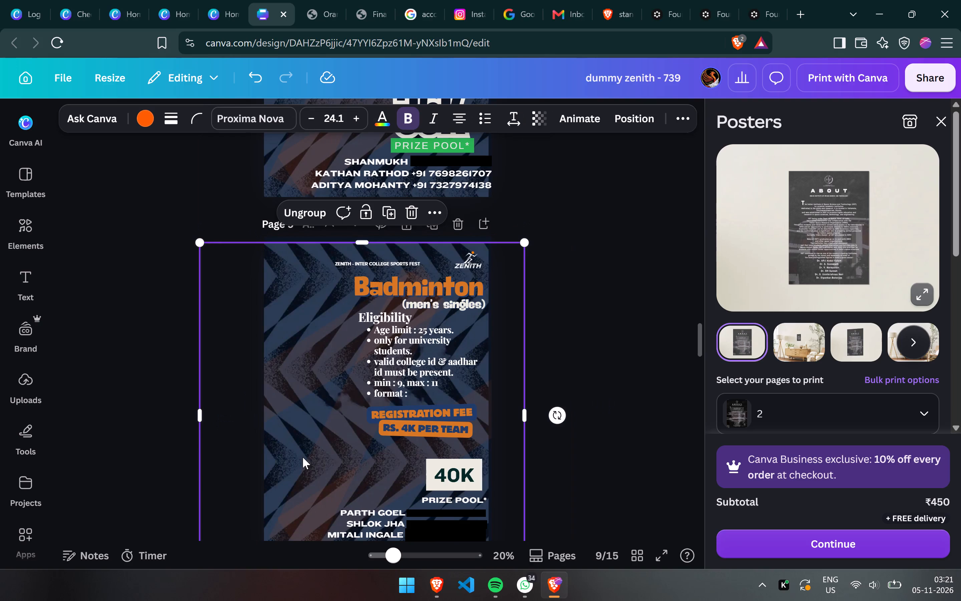
key("ctrl+bracketleft")
key("ctrl+bracketleft")
key("ctrl+bracketleft")
key("ctrl+bracketleft")
key("ctrl+bracketleft")
key("ctrl+bracketleft")
Delete the sports-equipment photo and the sports-icon pattern from the Badminton (women's singles) page (page 10).
scroll(303, 457, "down", 2)
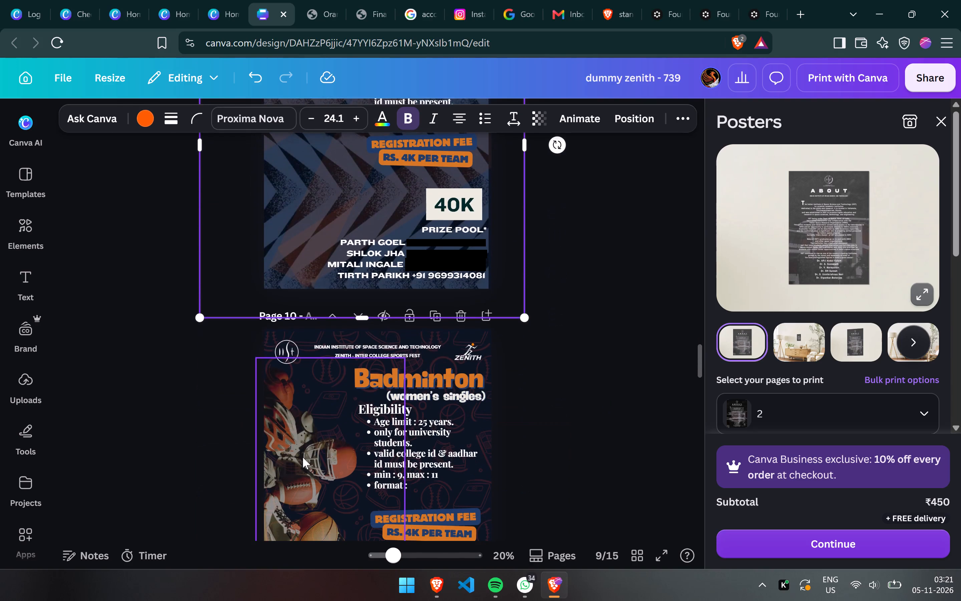
left_click(303, 457)
key("BackSpace")
left_click(303, 457)
key("BackSpace")
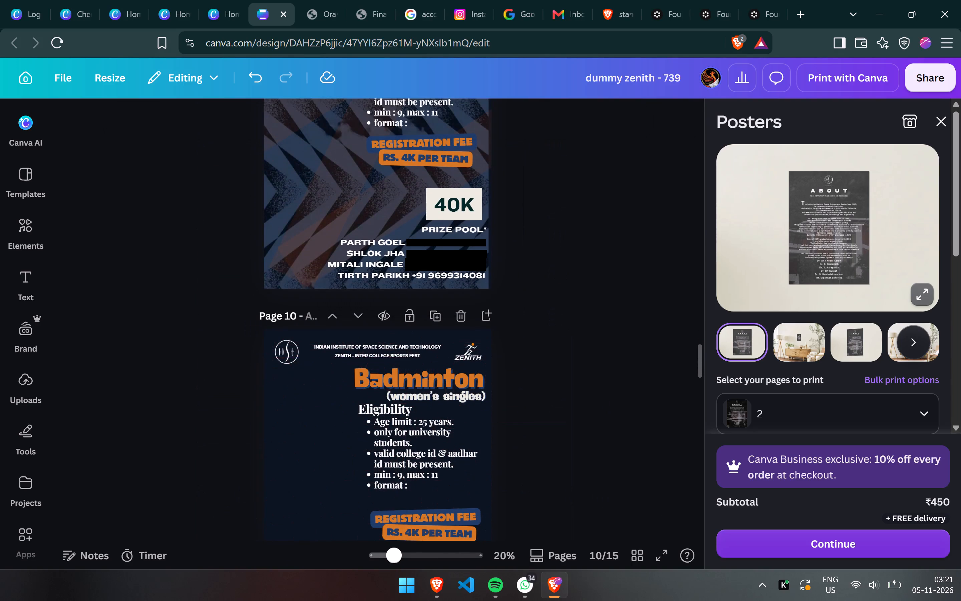
Paste the copied Football background onto the Badminton (women's singles) page and move it backward behind all text and logos.
key("ctrl+v")
key("ctrl+bracketleft")
key("ctrl+bracketleft")
key("ctrl+bracketleft")
key("ctrl+bracketleft")
key("ctrl+bracketleft")
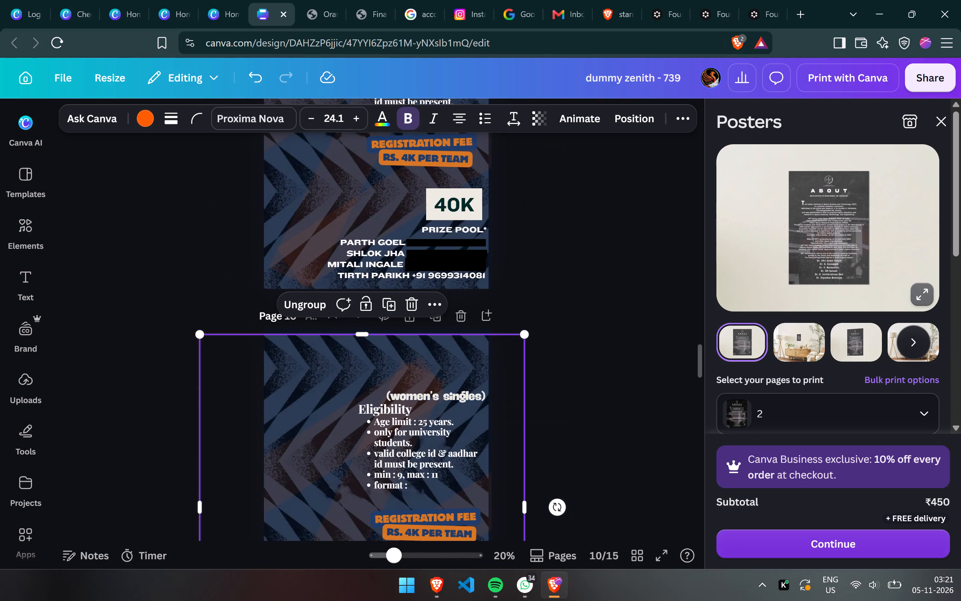
key("ctrl+bracketleft")
key("ctrl+bracketleft")
key("ctrl+bracketleft")
key("ctrl+bracketleft")
key("ctrl+bracketleft")
key("ctrl+bracketleft")
key("ctrl+bracketleft")
key("ctrl+bracketleft")
scroll(303, 457, "down", 2)
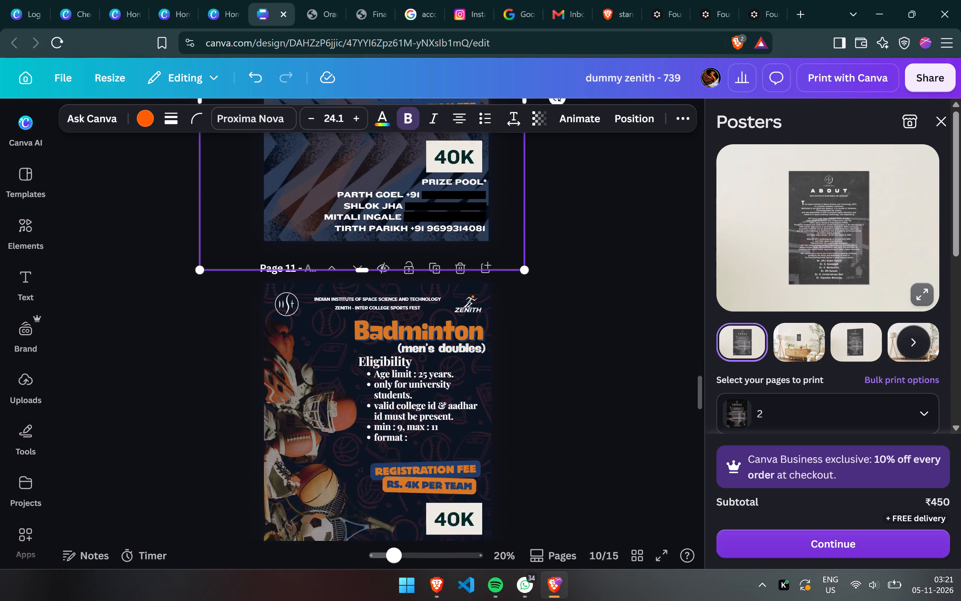
Delete the sports-equipment photo and the sports-icon pattern from the Badminton (men's doubles) page (page 11).
scroll(303, 457, "down", 1)
left_click(263, 456)
left_click(300, 421)
key("BackSpace")
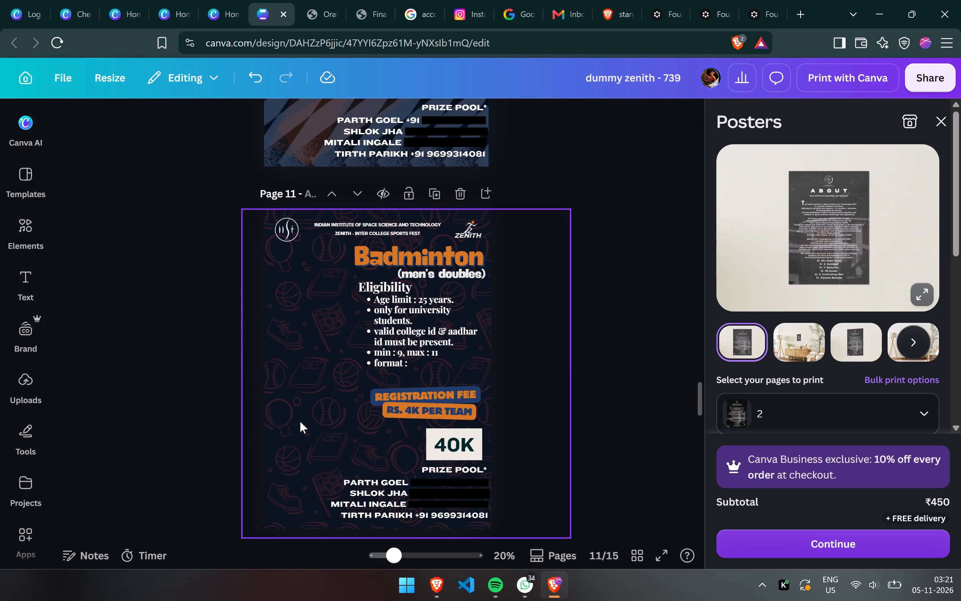
left_click(300, 421)
key("BackSpace")
Paste the copied Football background onto the Badminton (men's doubles) page and move it backward behind all text and logos.
key("ctrl+v")
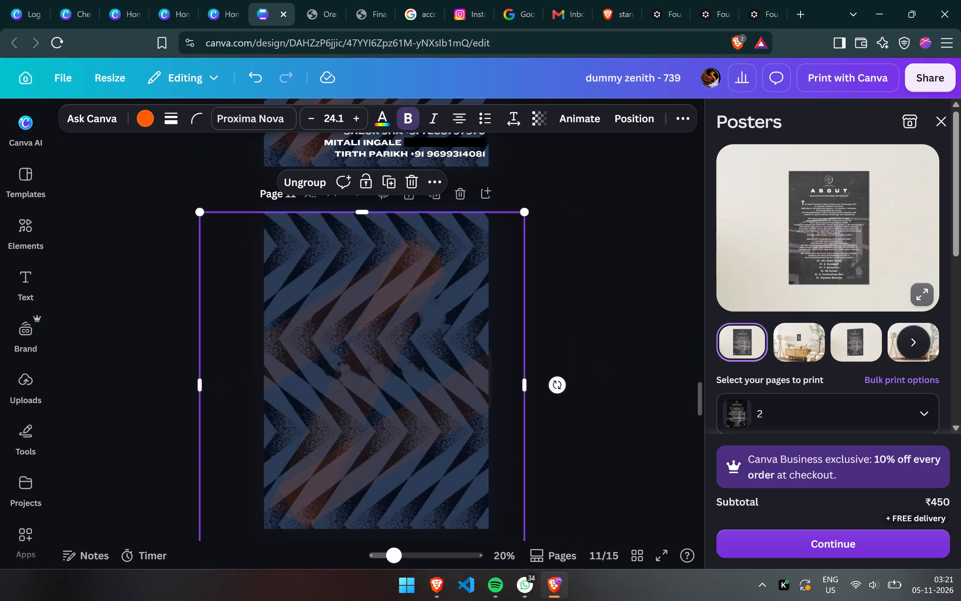
key("ctrl+bracketleft")
key("ctrl+bracketleft")
key("ctrl+bracketleft")
key("ctrl+bracketleft")
key("ctrl+bracketleft")
key("ctrl+bracketleft")
key("ctrl+bracketleft")
key("ctrl+bracketleft")
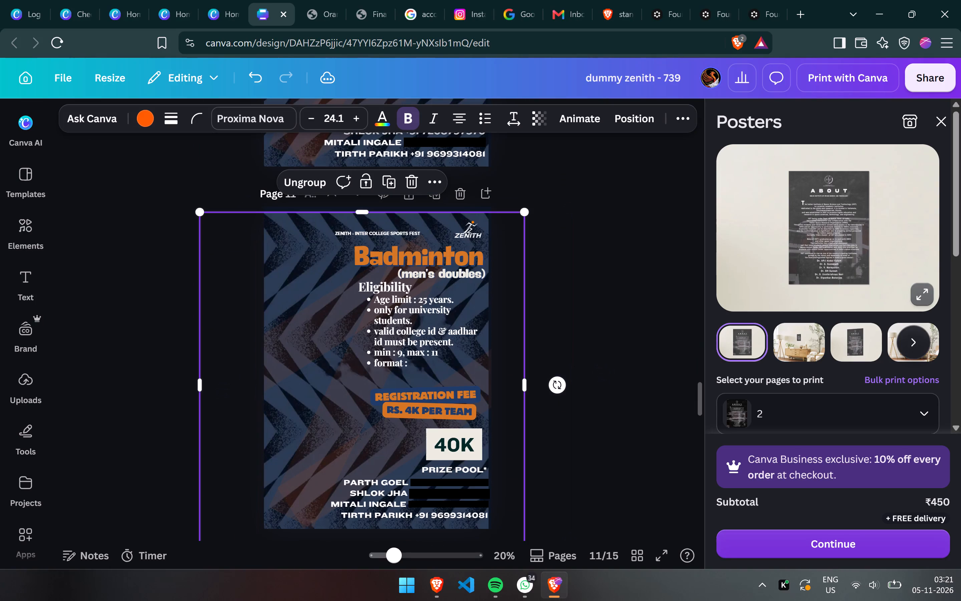
key("ctrl+bracketleft")
key("ctrl+bracketleft")
key("ctrl+bracketleft")
key("ctrl+bracketleft")
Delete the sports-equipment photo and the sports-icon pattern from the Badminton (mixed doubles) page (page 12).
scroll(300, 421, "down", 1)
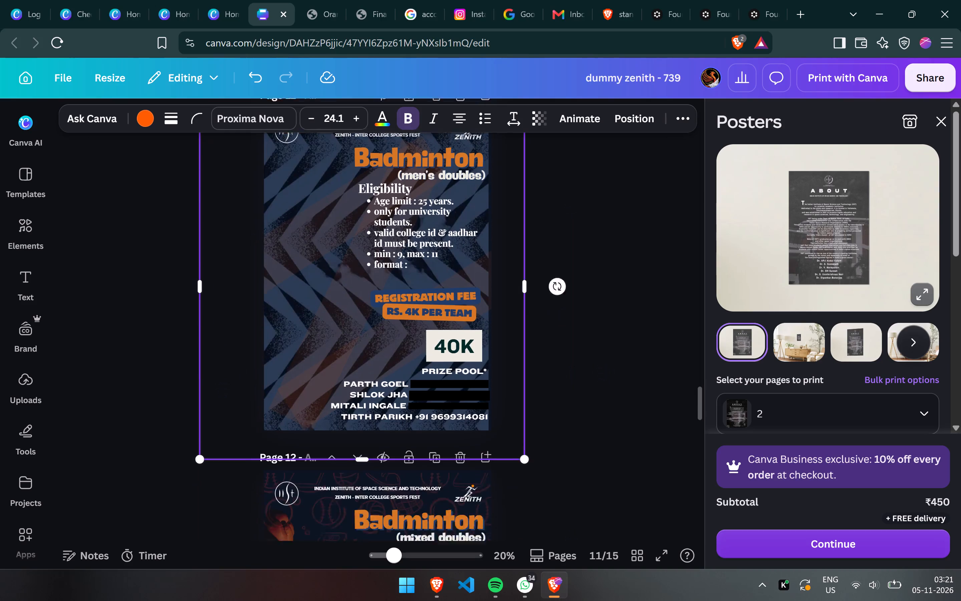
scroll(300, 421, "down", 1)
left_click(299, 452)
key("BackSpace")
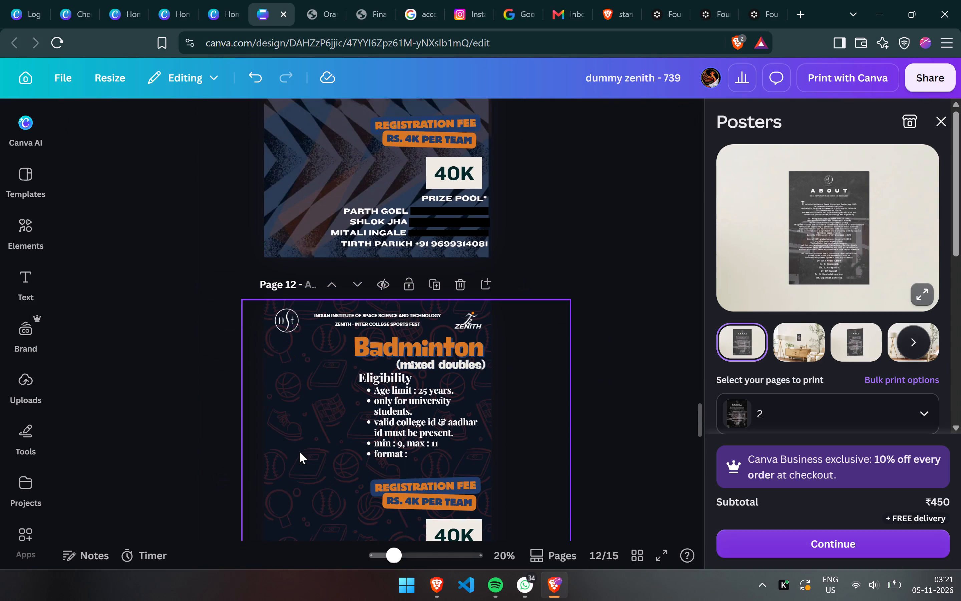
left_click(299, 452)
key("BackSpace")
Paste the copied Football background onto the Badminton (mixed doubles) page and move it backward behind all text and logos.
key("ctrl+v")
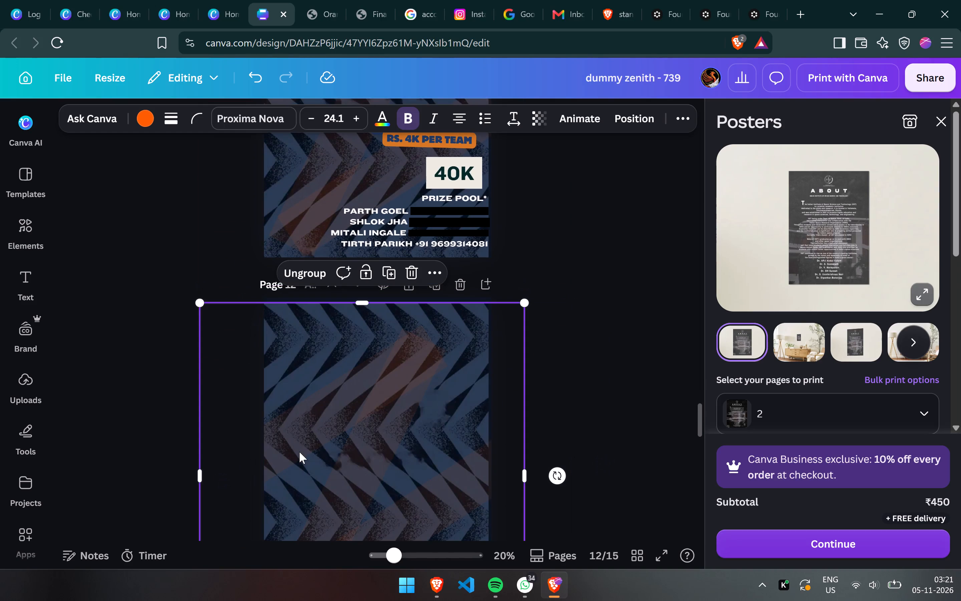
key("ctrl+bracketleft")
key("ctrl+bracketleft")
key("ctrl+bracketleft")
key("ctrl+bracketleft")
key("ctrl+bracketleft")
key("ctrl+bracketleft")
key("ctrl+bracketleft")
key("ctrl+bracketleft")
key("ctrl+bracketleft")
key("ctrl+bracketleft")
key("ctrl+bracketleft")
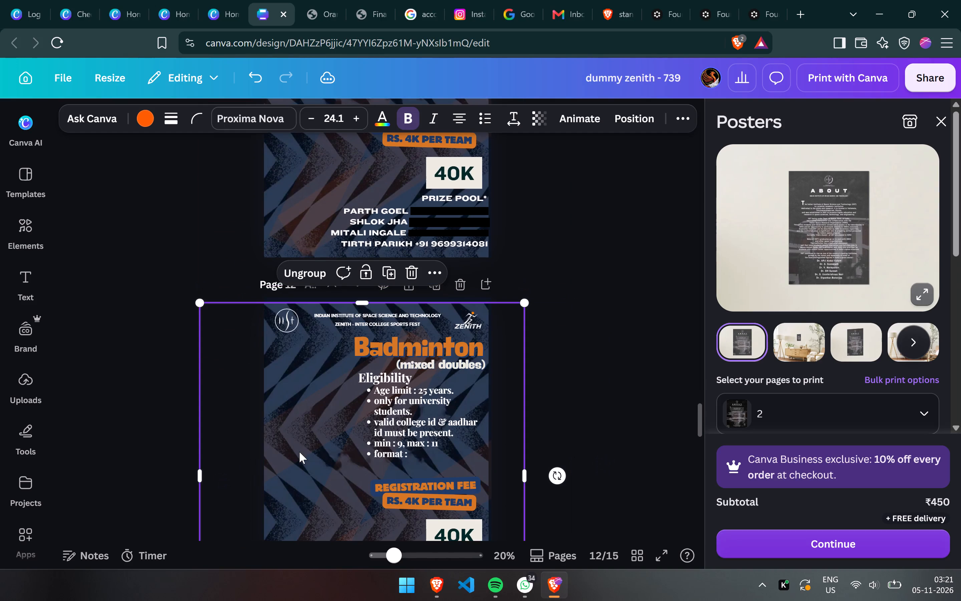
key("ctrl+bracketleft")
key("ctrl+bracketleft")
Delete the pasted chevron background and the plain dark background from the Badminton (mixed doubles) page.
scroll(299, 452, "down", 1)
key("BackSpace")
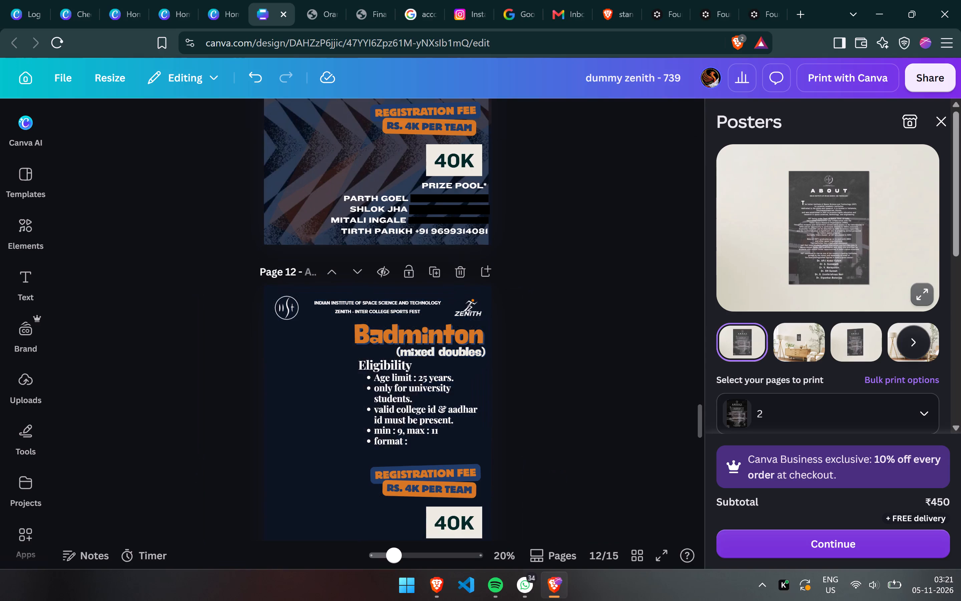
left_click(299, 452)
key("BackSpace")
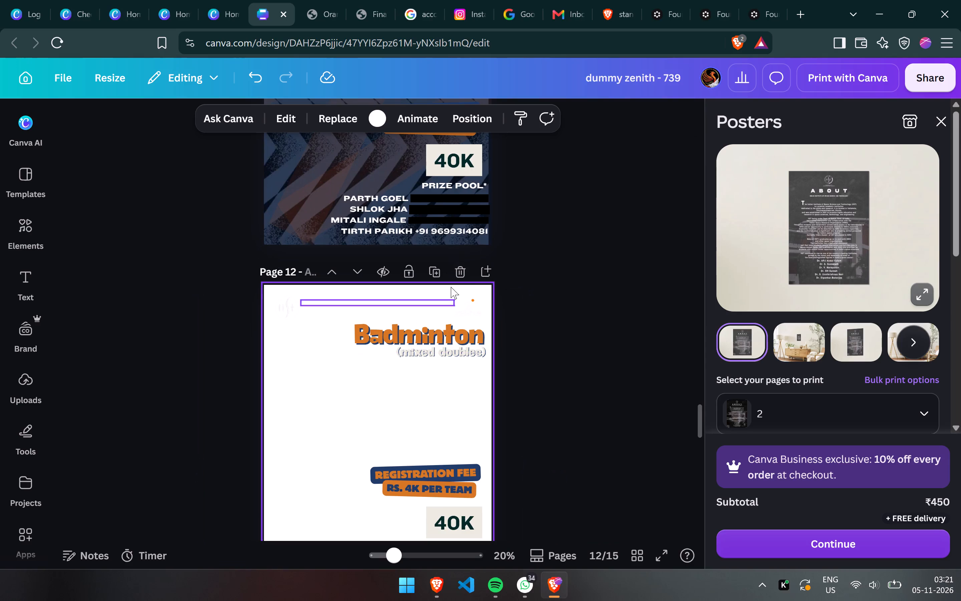
Delete the entire Badminton (mixed doubles) page (page 12) from the design.
left_click(461, 276)
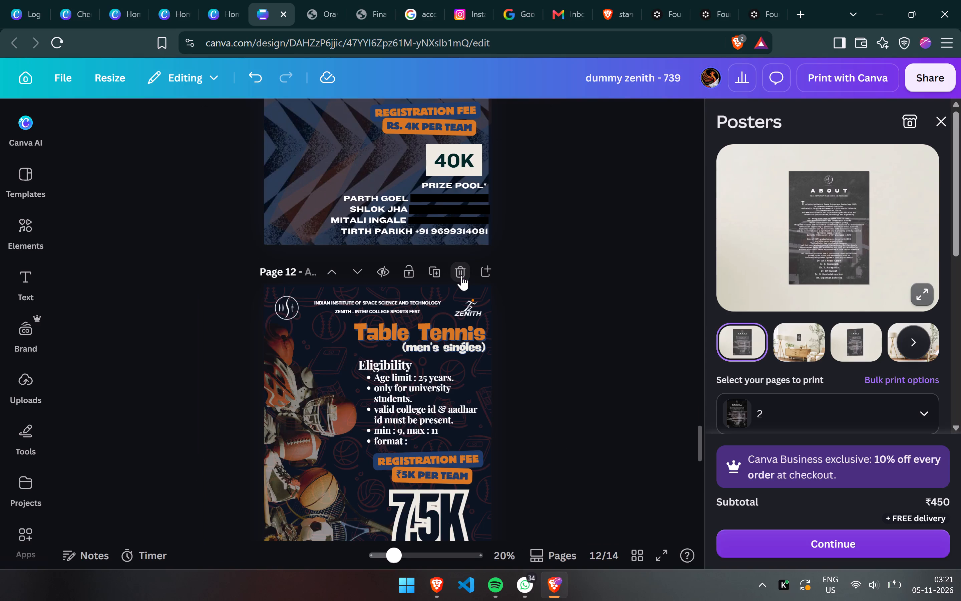
Review the backgrounds of the finished sports pages, going from the Badminton pages back to the cover.
scroll(461, 276, "up", 5)
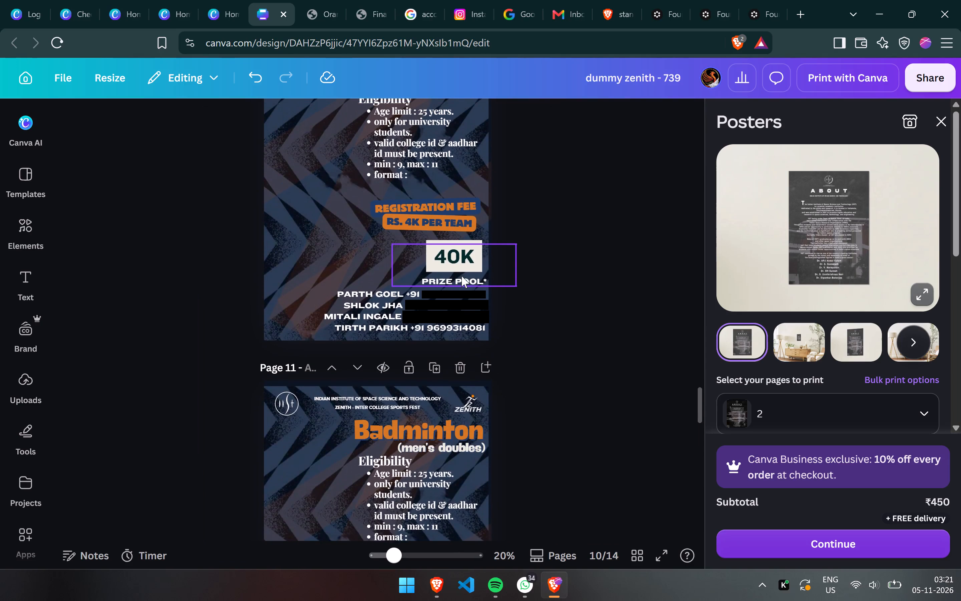
scroll(461, 276, "up", 4)
scroll(461, 276, "down", 1)
scroll(461, 276, "up", 4)
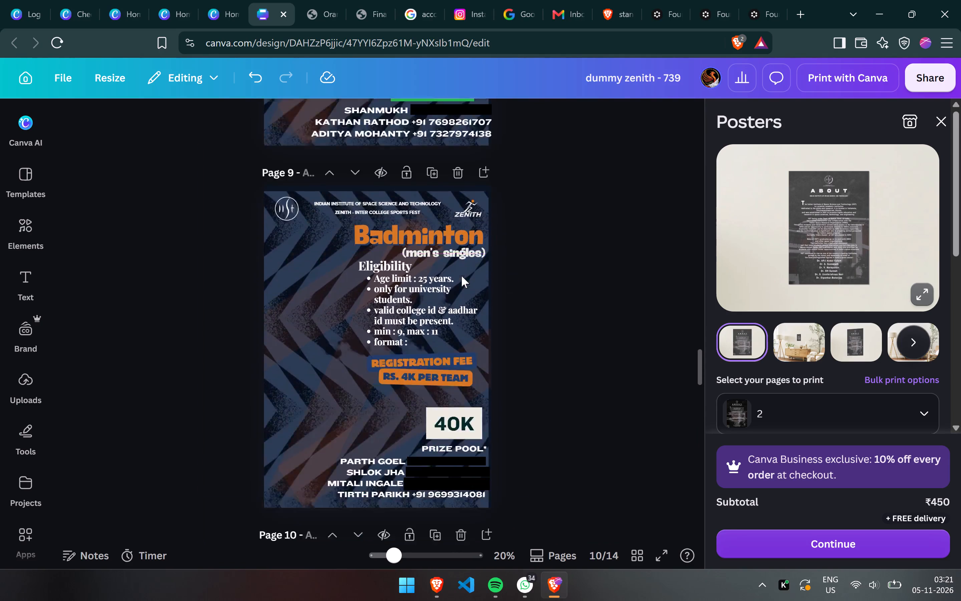
scroll(461, 276, "up", 6)
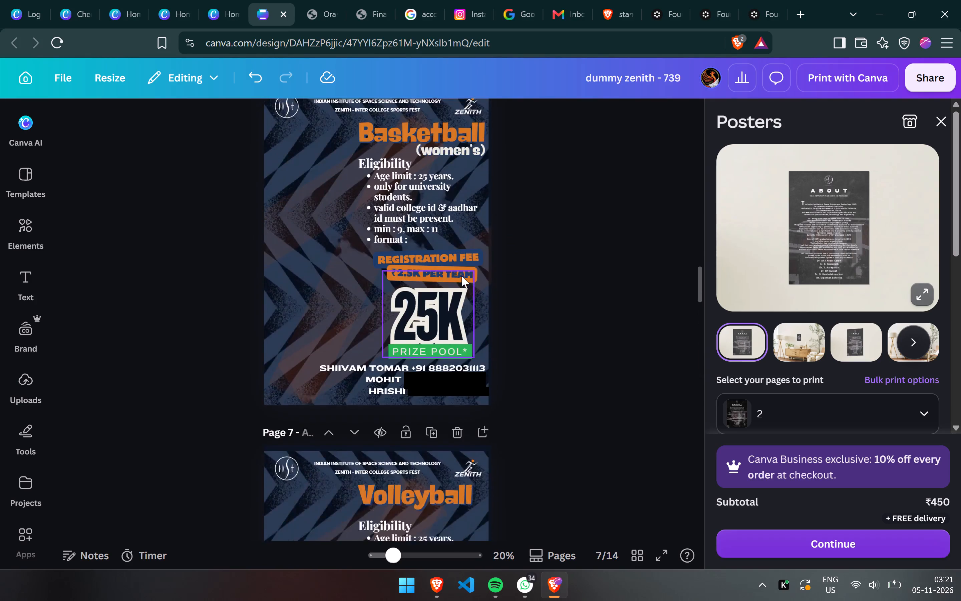
scroll(461, 276, "up", 6)
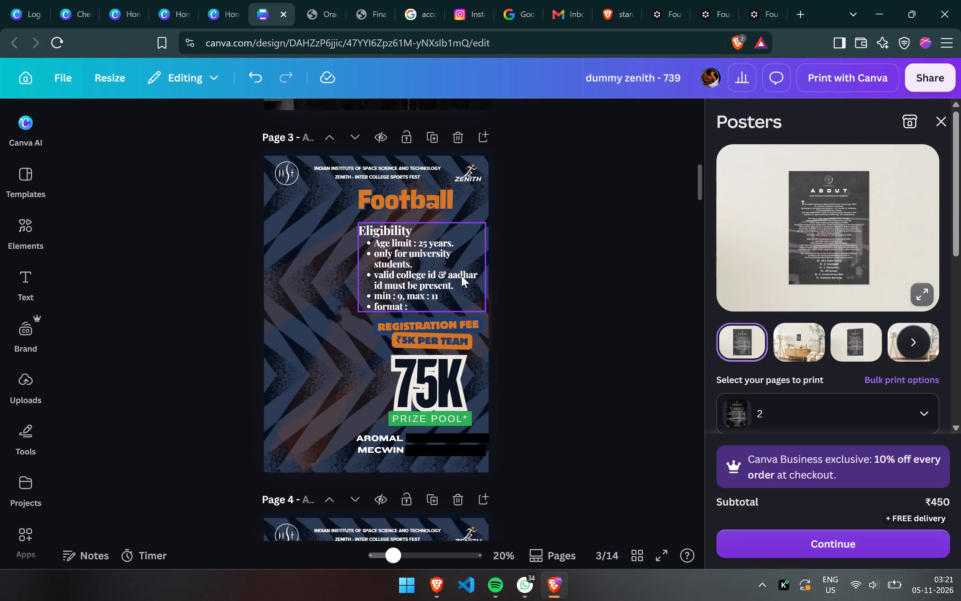
scroll(461, 276, "up", 4)
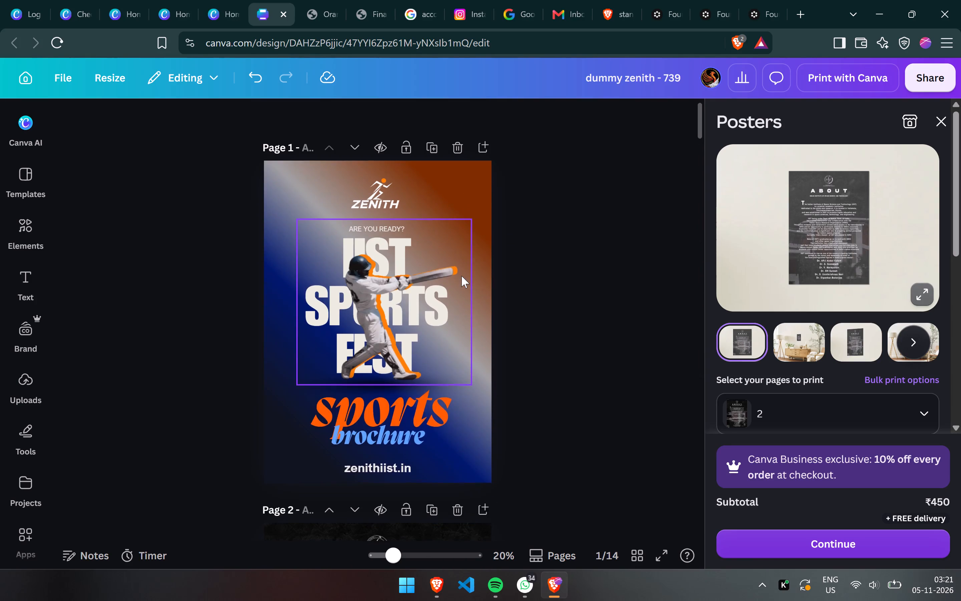
scroll(461, 276, "down", 3)
scroll(461, 276, "up", 6)
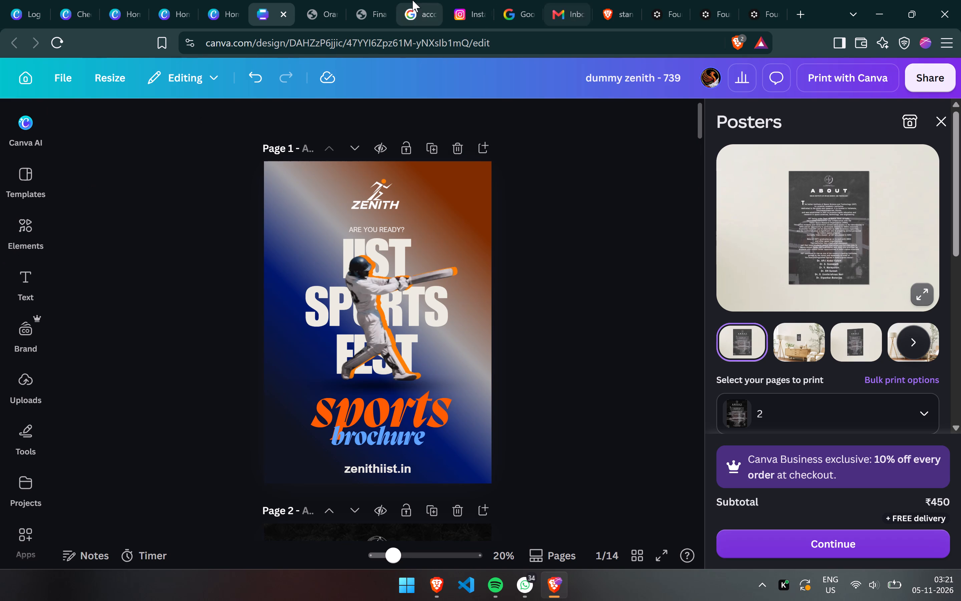
left_click(330, 0)
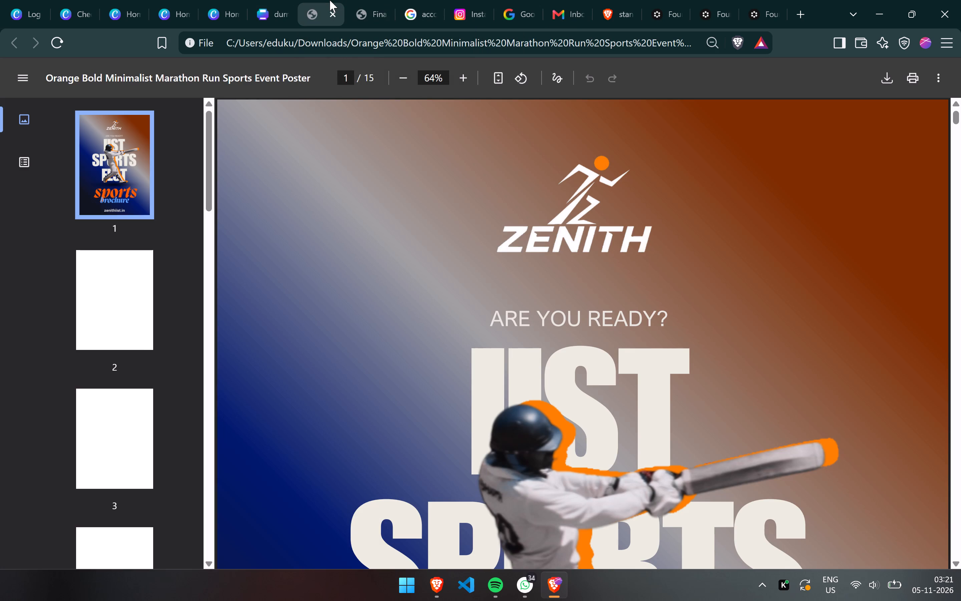
left_click(272, 0)
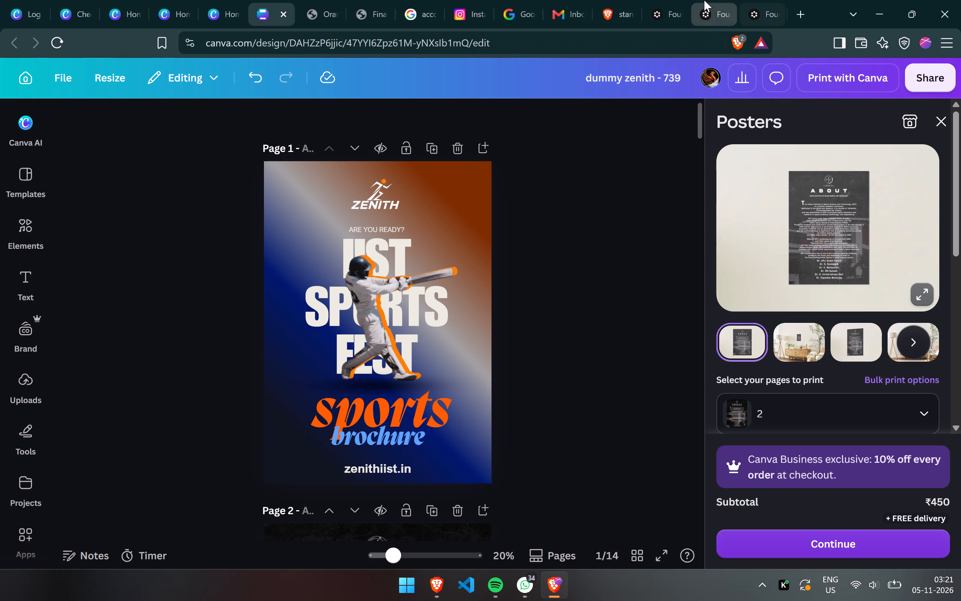
left_click(704, 0)
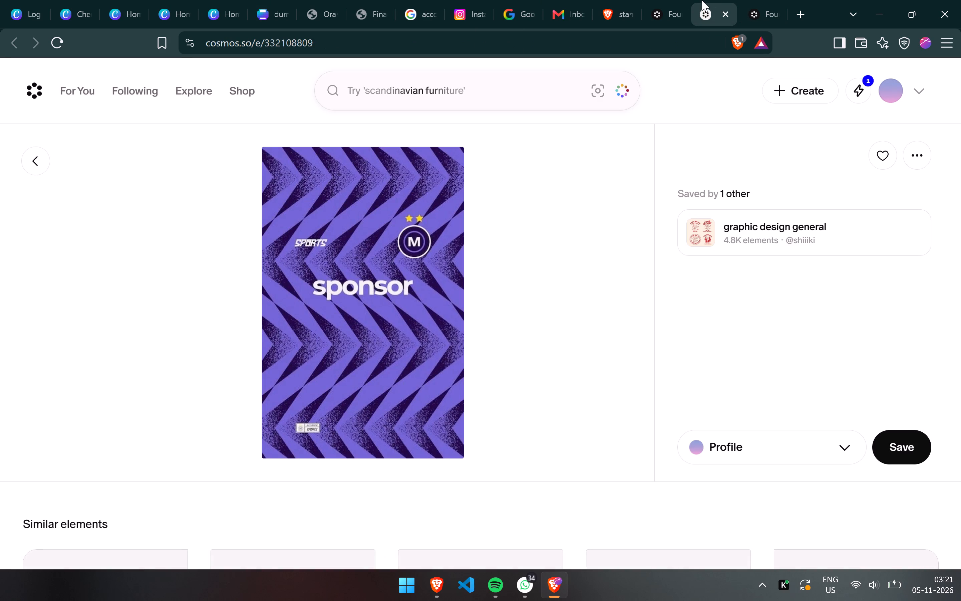
left_click(669, 0)
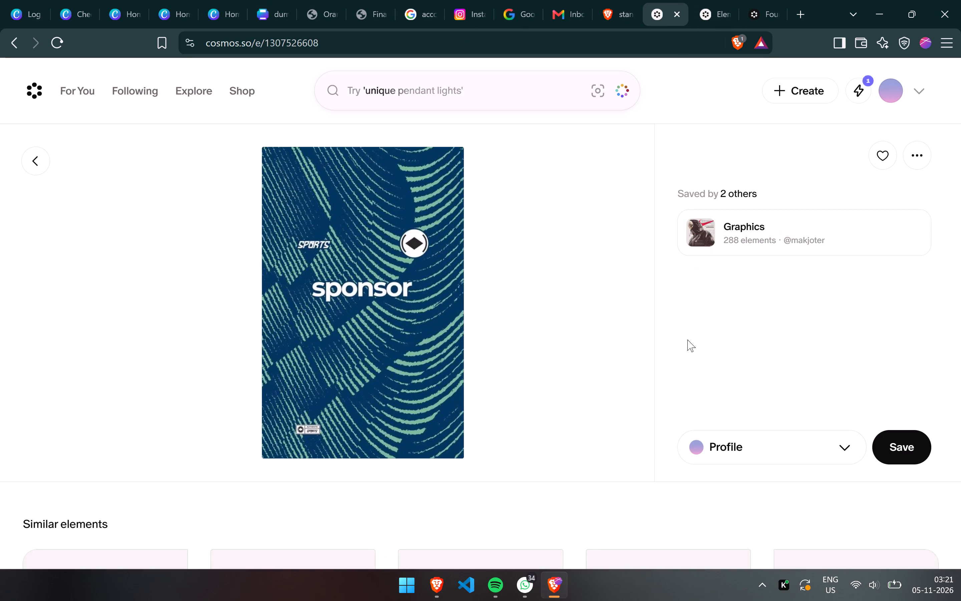
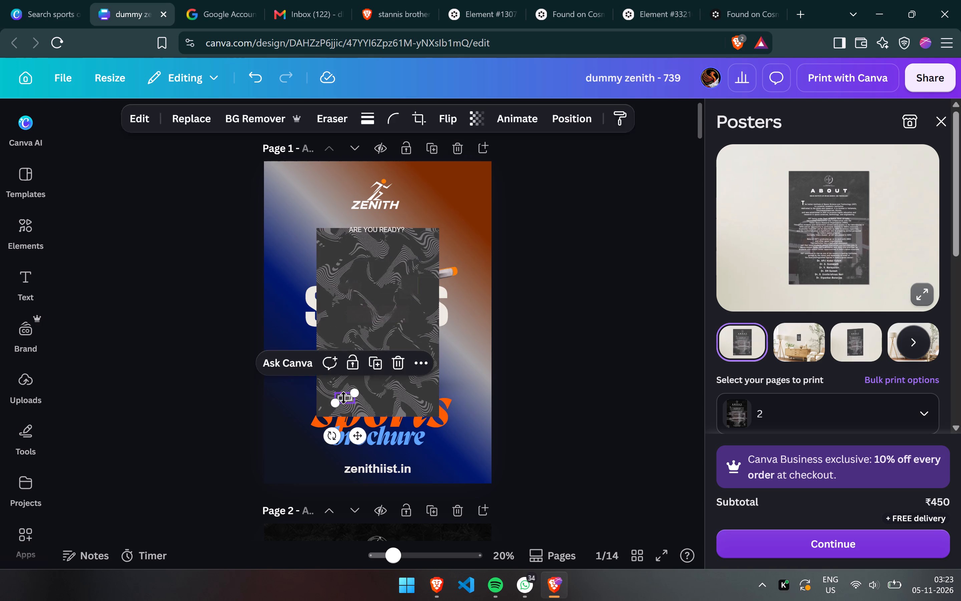
key("BackSpace")
Enlarge the dark wavy pattern image to cover all of page 1, matching the page's width.
left_click(345, 385)
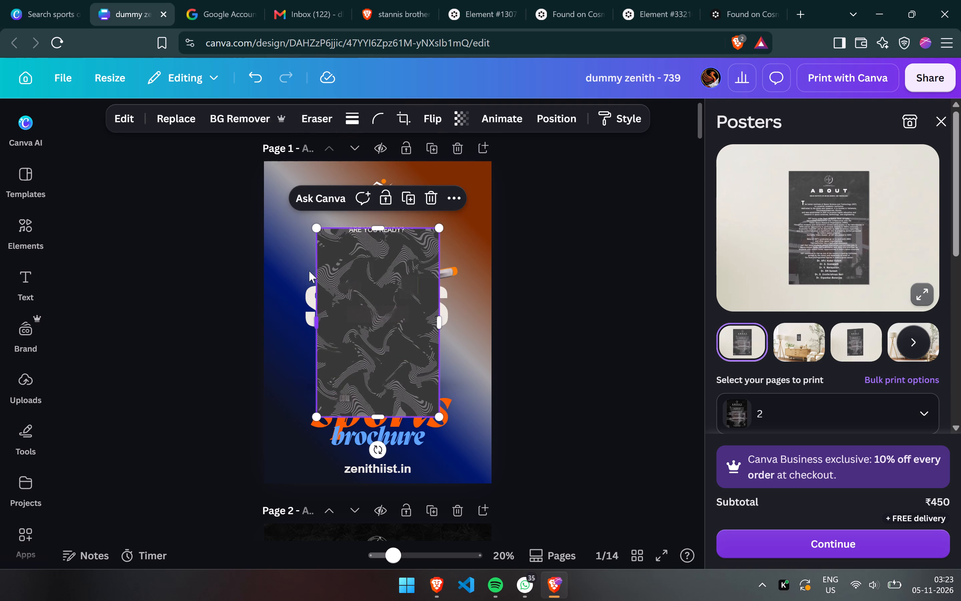
left_click_drag(316, 230, 251, 163)
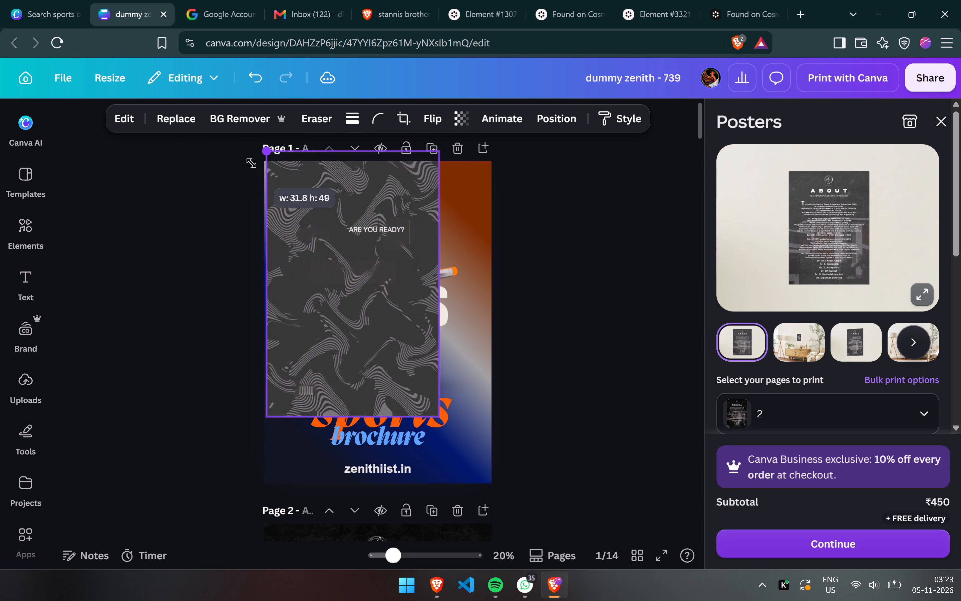
left_click_drag(251, 163, 247, 162)
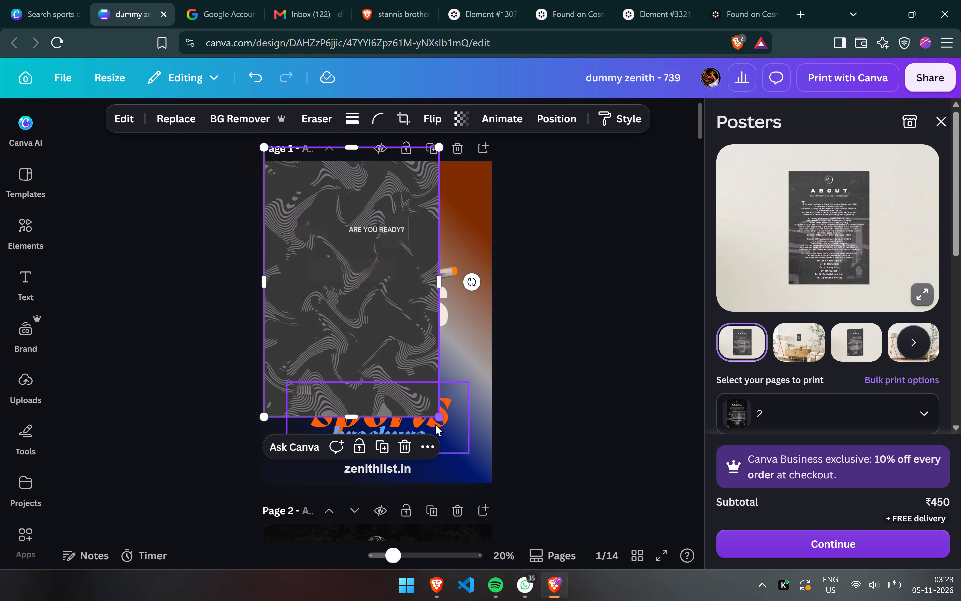
left_click_drag(437, 414, 530, 486)
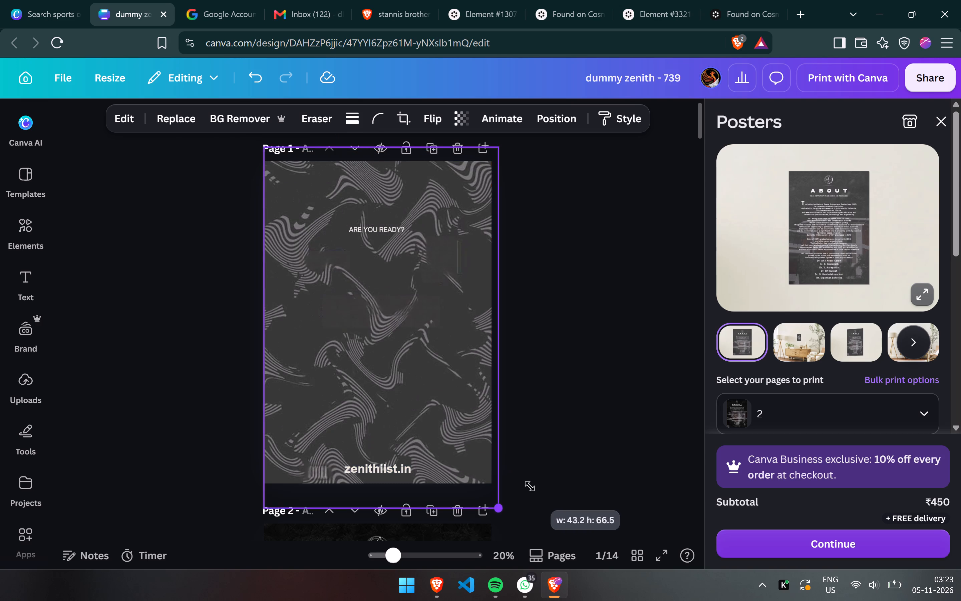
left_click_drag(530, 486, 526, 475)
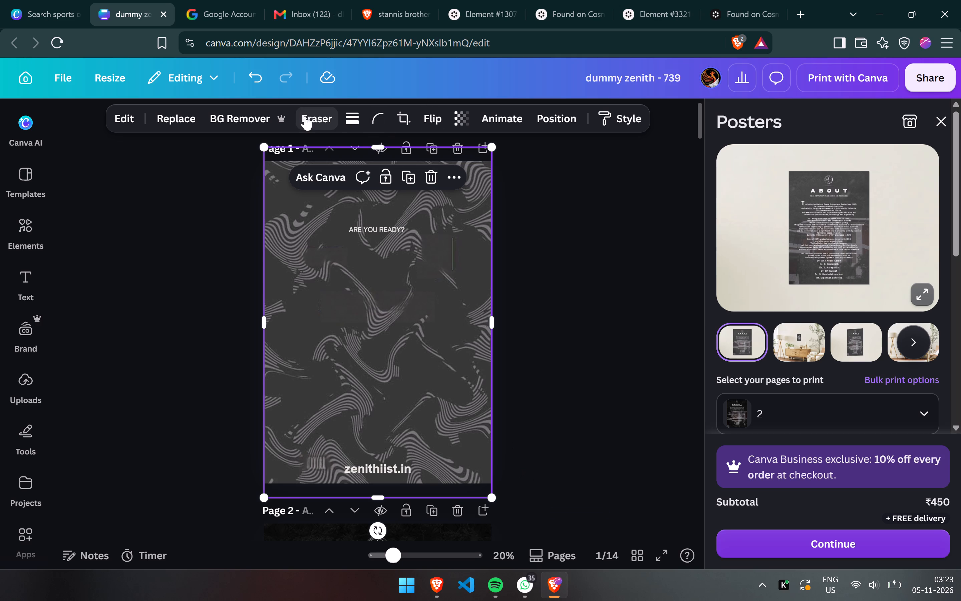
Remove the dark background from the enlarged pattern image with BG Remover, keeping only the wavy lines over page 1.
left_click(132, 116)
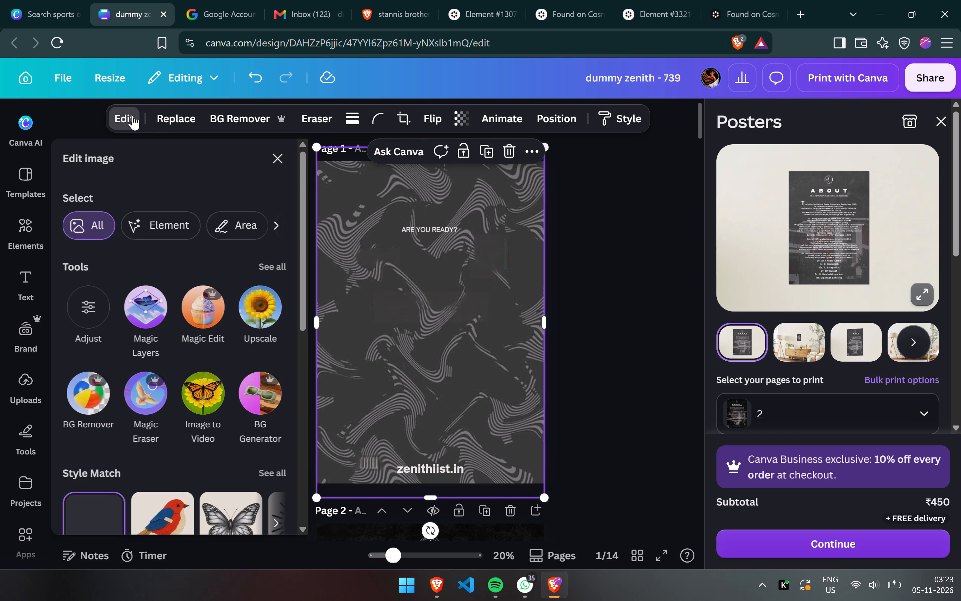
scroll(205, 466, "down", 2)
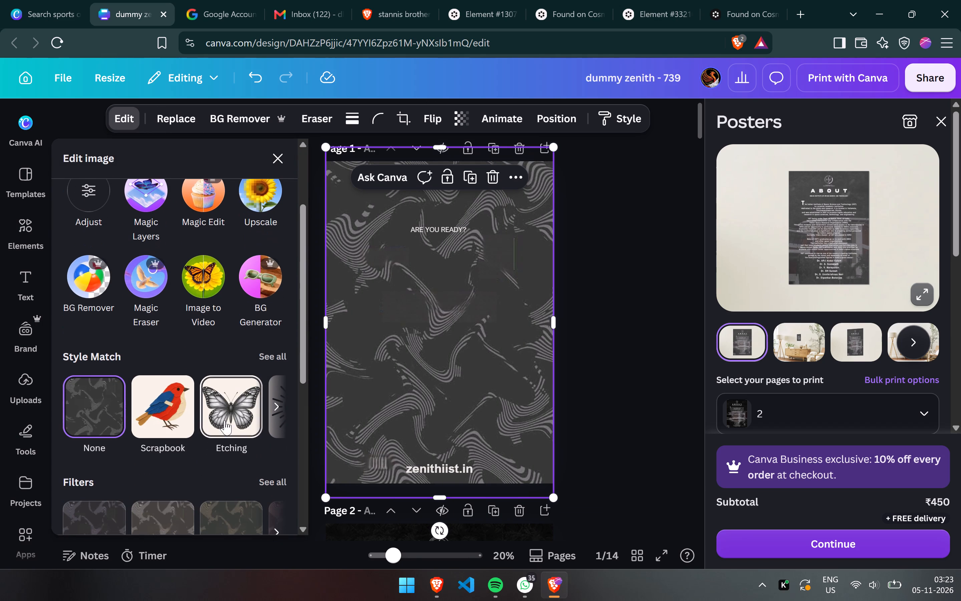
scroll(233, 404, "down", 1)
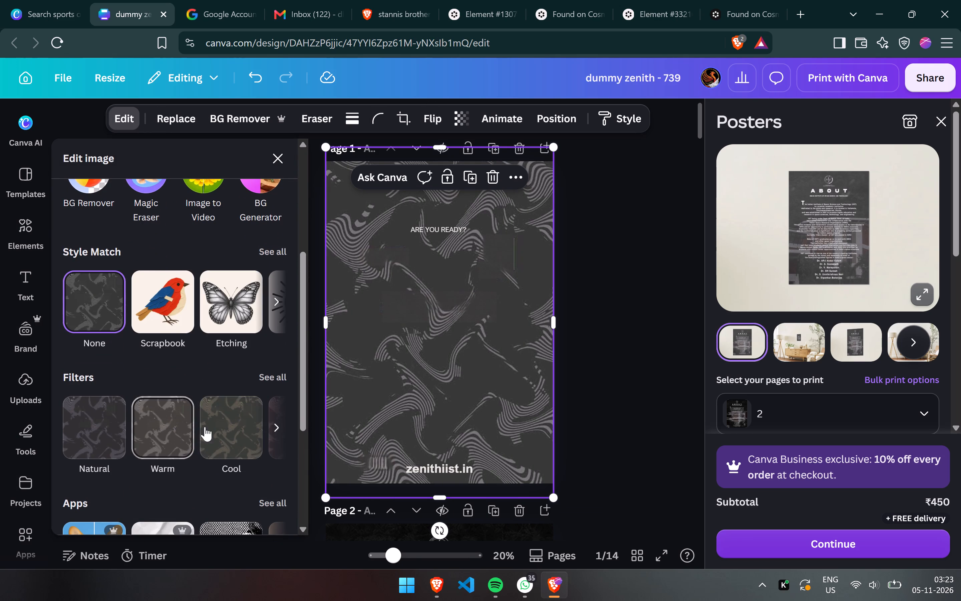
scroll(267, 438, "down", 1)
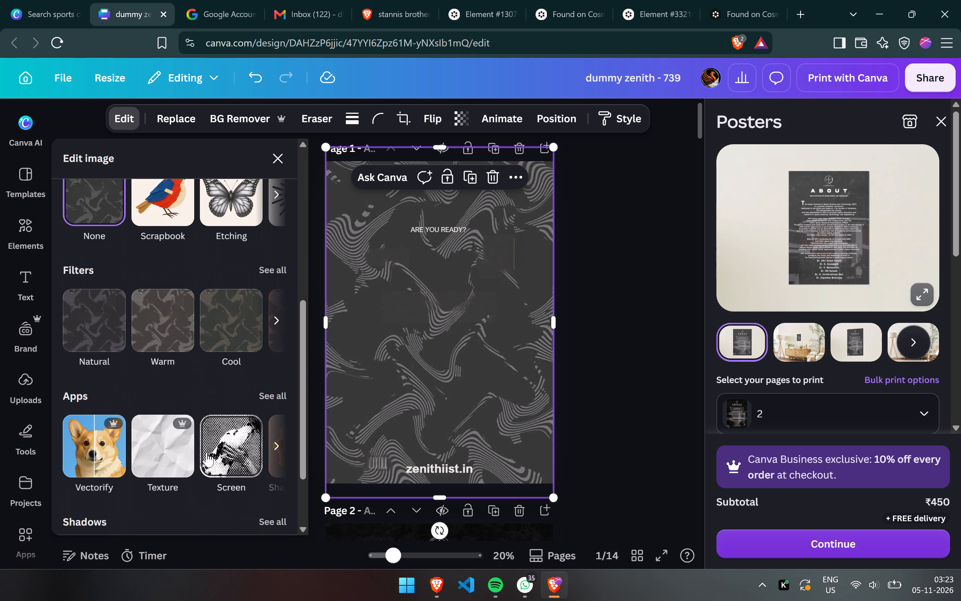
scroll(207, 452, "left", 1)
scroll(237, 191, "up", 3)
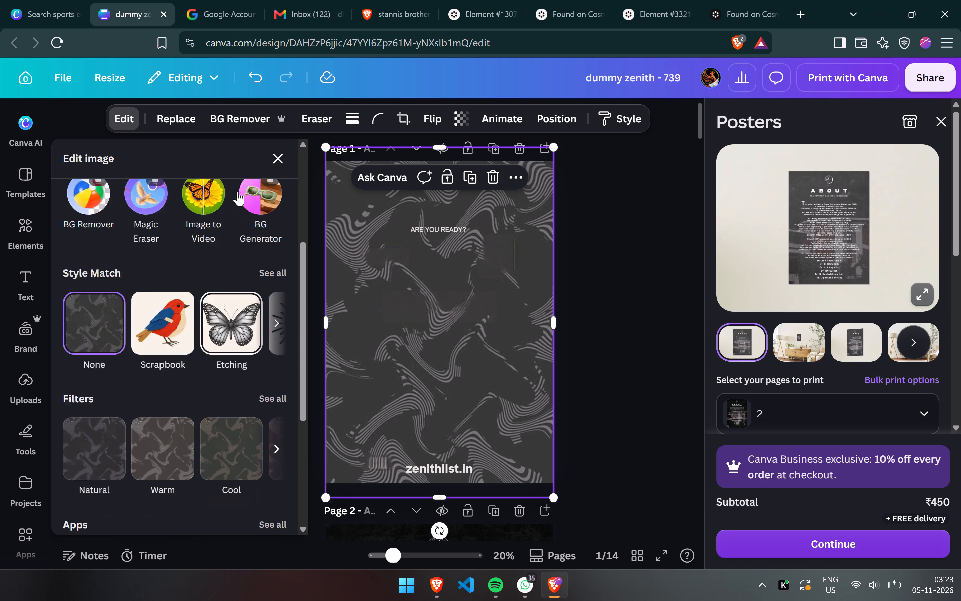
scroll(237, 191, "up", 3)
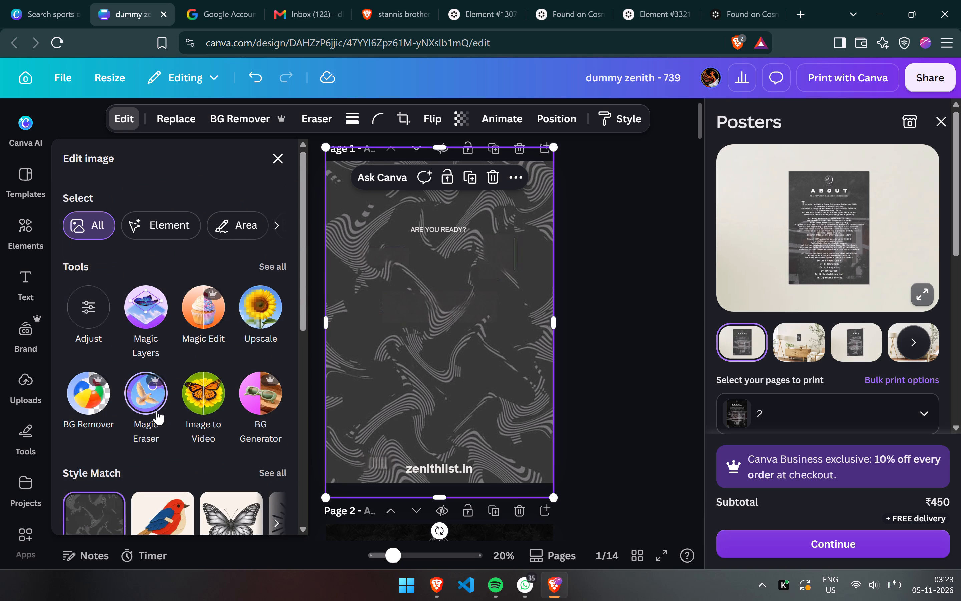
left_click(91, 394)
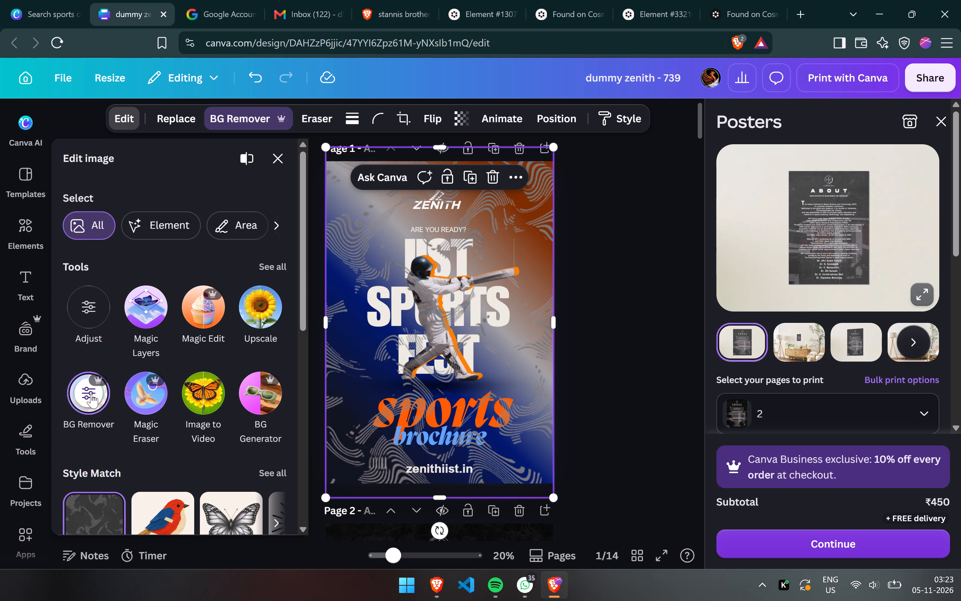
Shrink the wavy pattern on page 1 to under half the page width and place it in the page's upper-left corner.
left_click(509, 299)
left_click(447, 426)
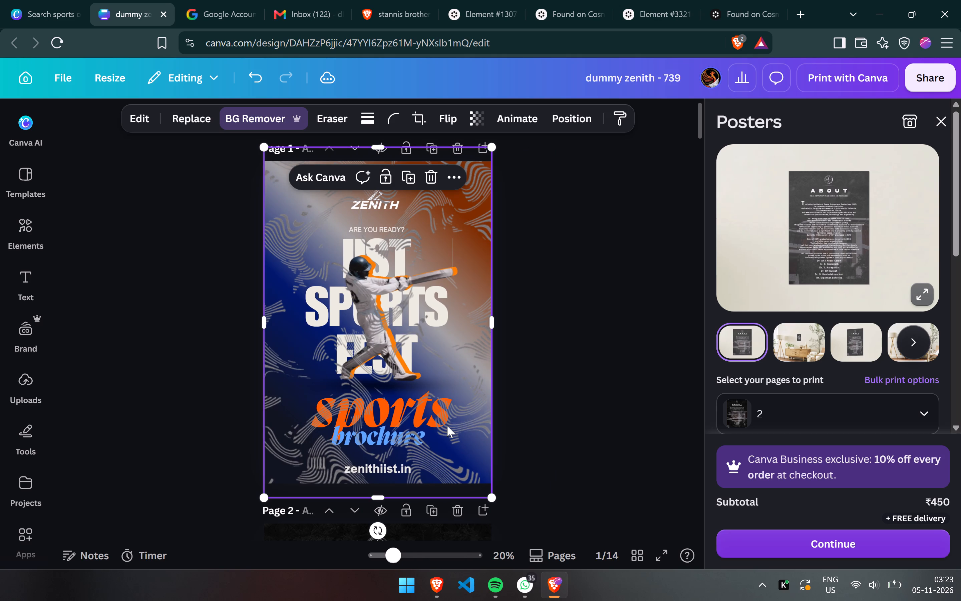
left_click(512, 409)
left_click(424, 328)
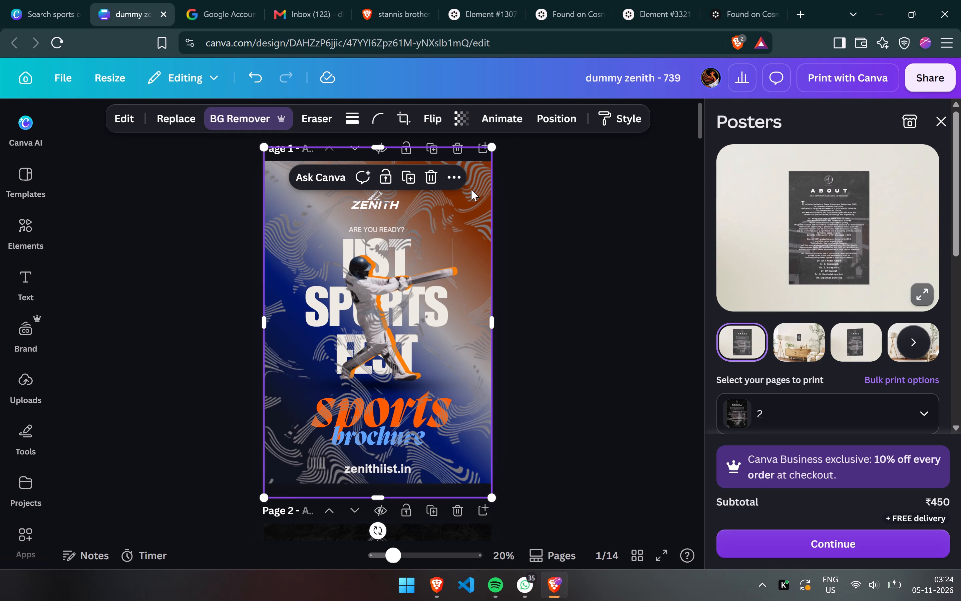
left_click_drag(487, 149, 358, 345)
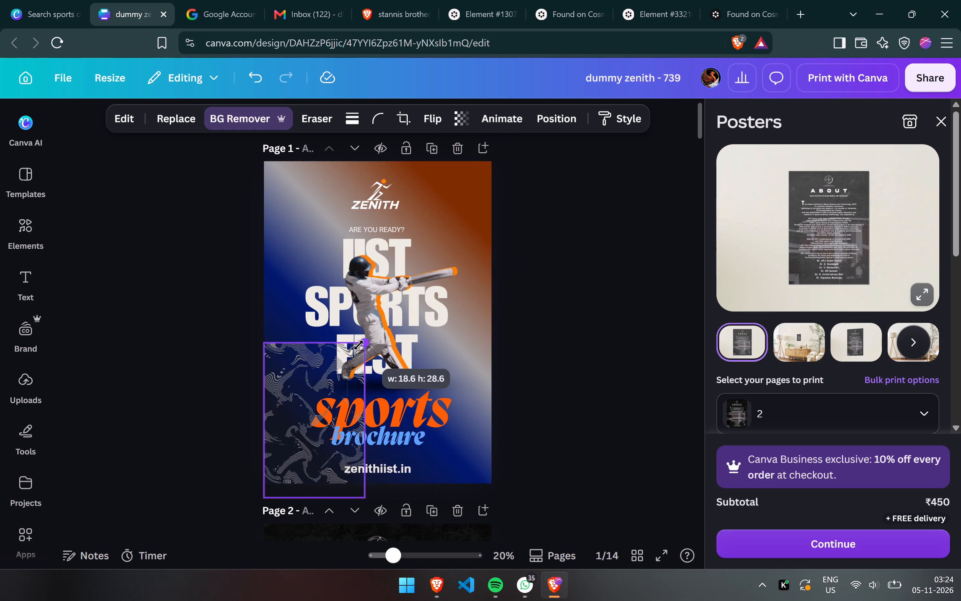
left_click_drag(358, 345, 357, 350)
left_click_drag(306, 382, 312, 167)
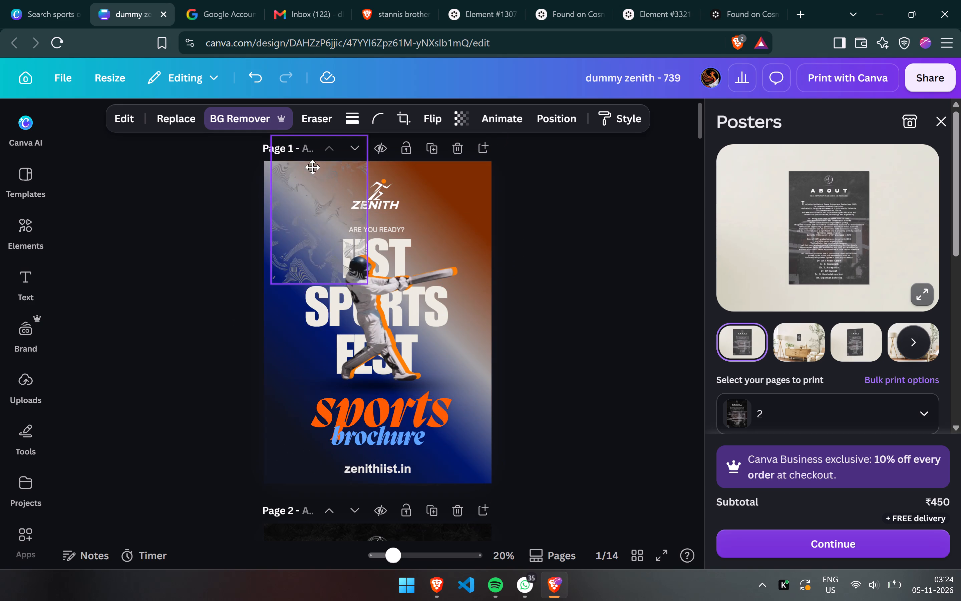
left_click_drag(312, 167, 307, 197)
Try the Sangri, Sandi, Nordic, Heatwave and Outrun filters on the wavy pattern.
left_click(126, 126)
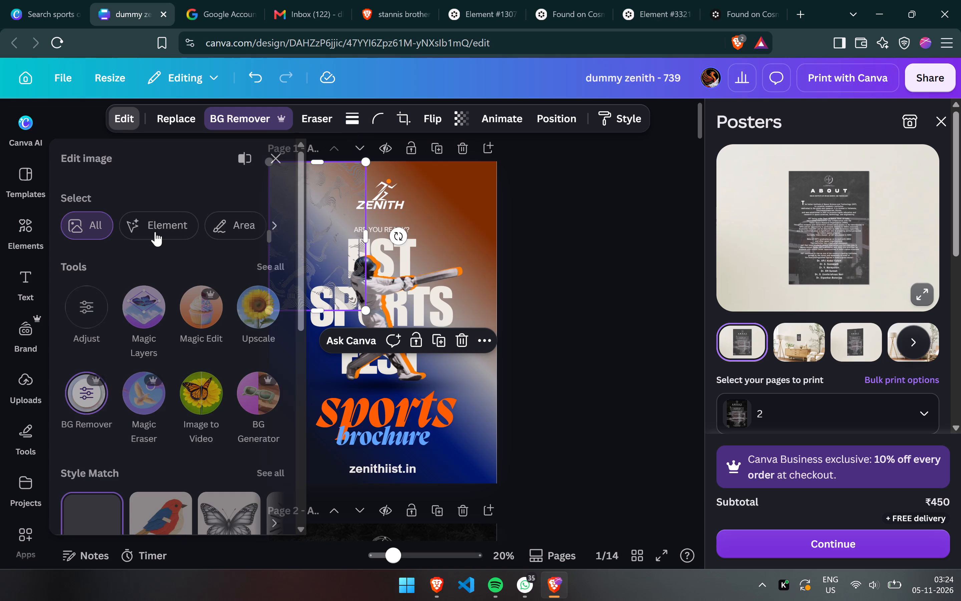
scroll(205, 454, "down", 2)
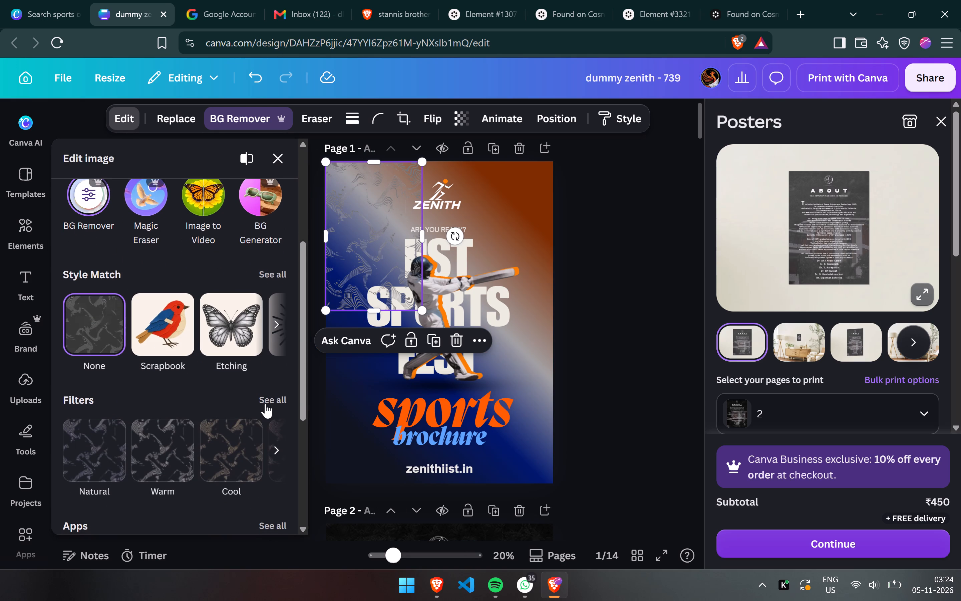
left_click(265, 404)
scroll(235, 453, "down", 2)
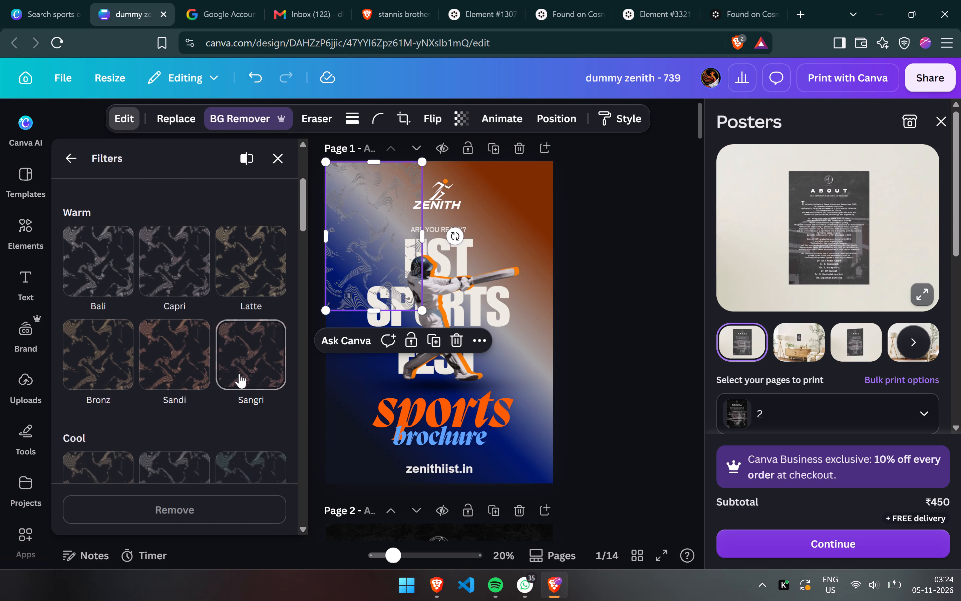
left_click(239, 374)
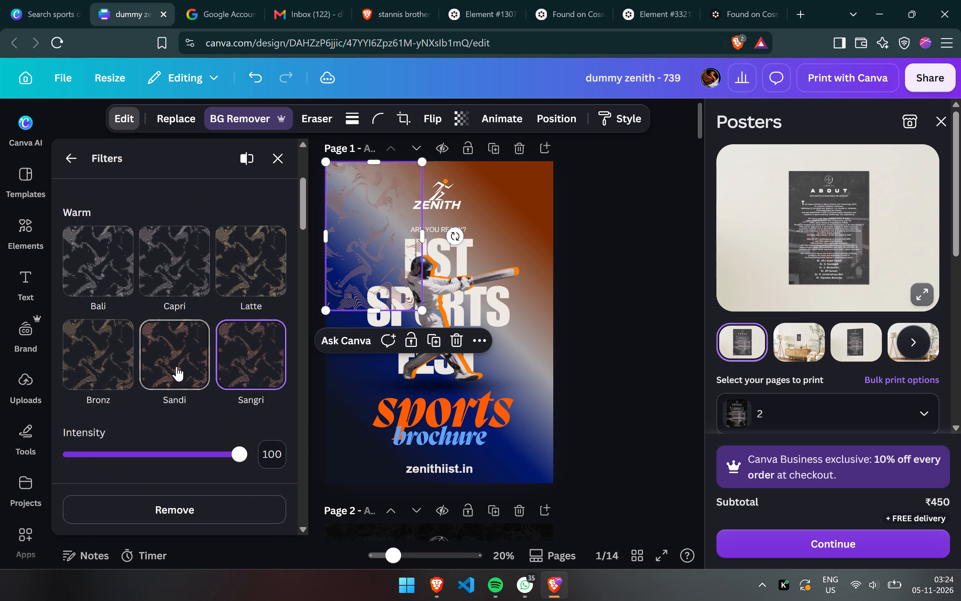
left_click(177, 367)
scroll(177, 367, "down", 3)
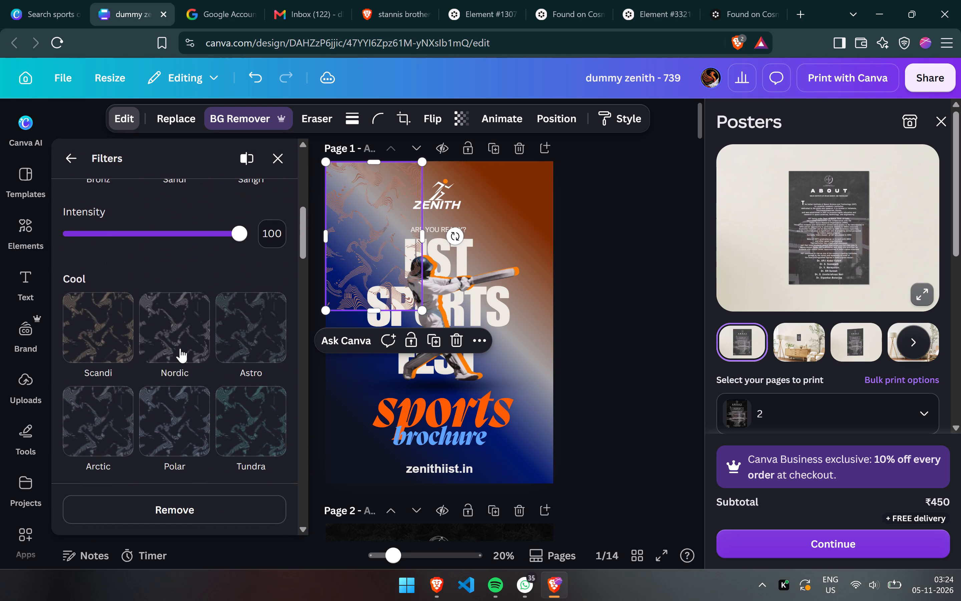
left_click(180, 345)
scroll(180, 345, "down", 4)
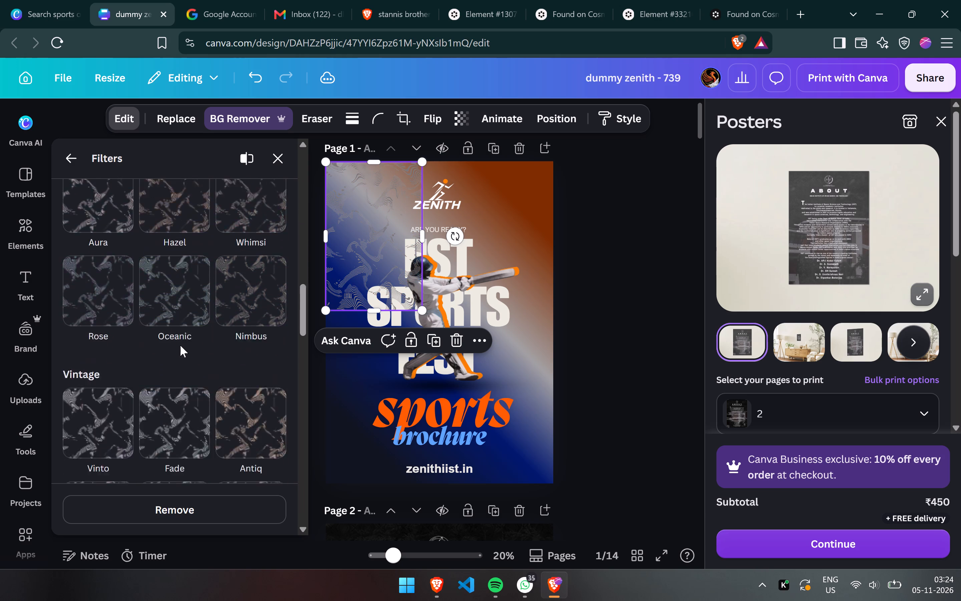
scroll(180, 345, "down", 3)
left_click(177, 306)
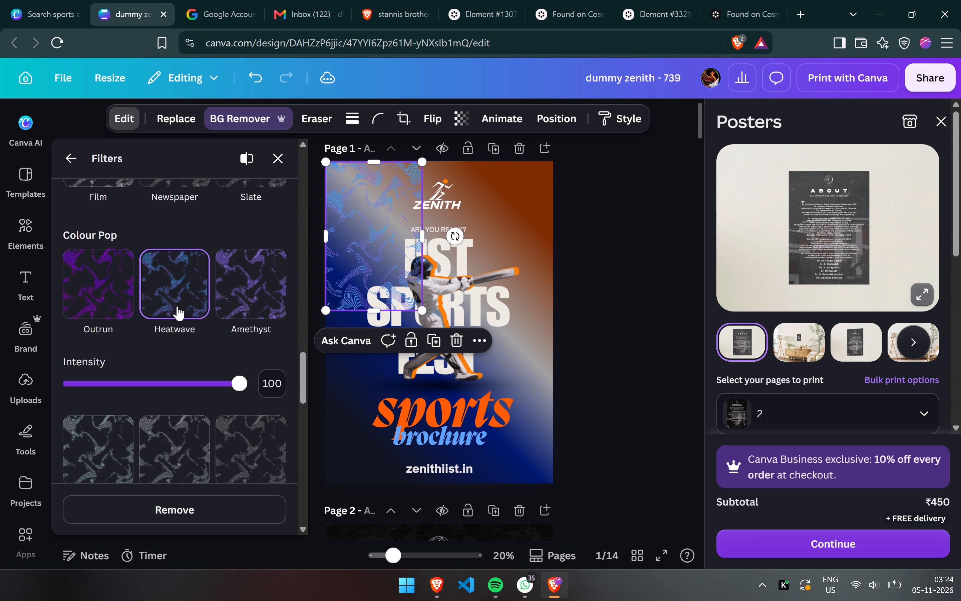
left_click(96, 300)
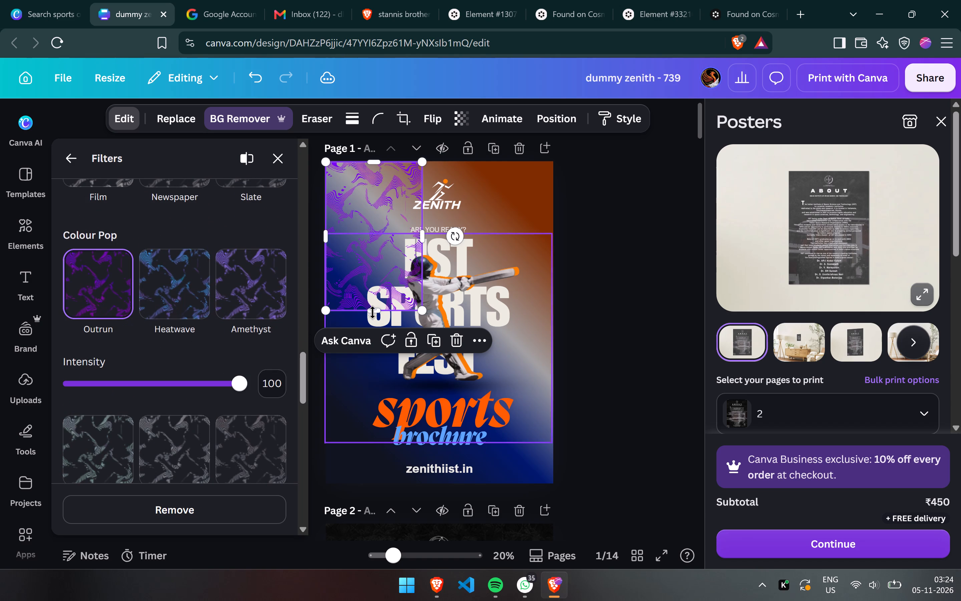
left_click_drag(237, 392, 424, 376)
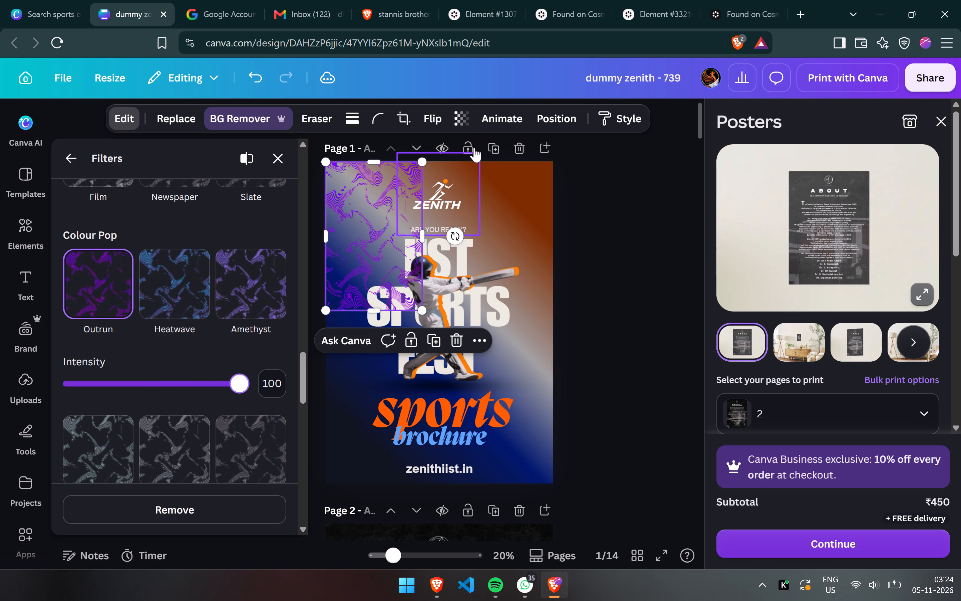
Set the wavy pattern's transparency to 59.
left_click(463, 119)
left_click_drag(468, 170, 444, 175)
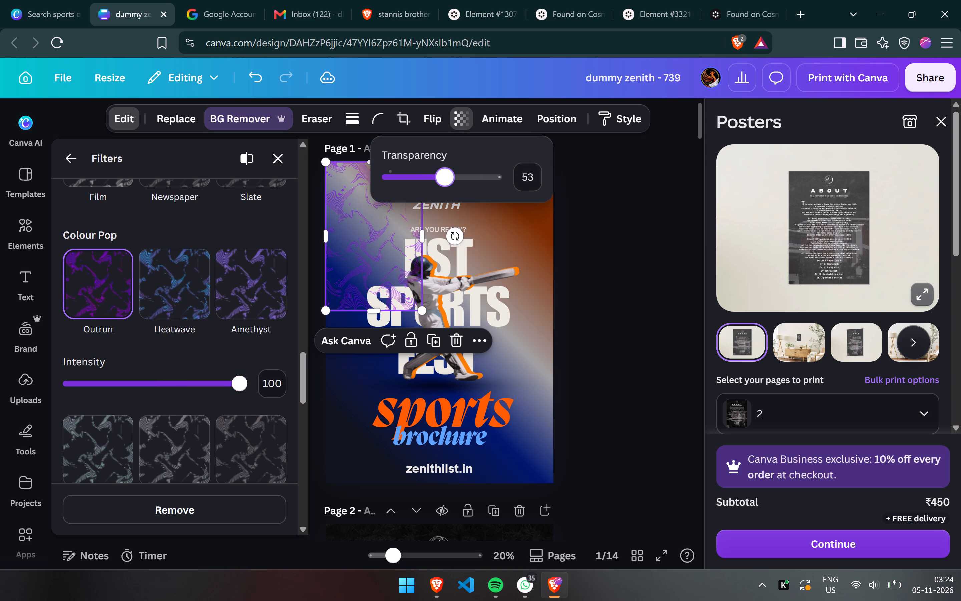
left_click_drag(444, 175, 451, 175)
Try the Mustard, Classic, Myrtle, Lavender, Dusk, Pastel and Coral filters on the wavy pattern.
scroll(251, 347, "down", 2)
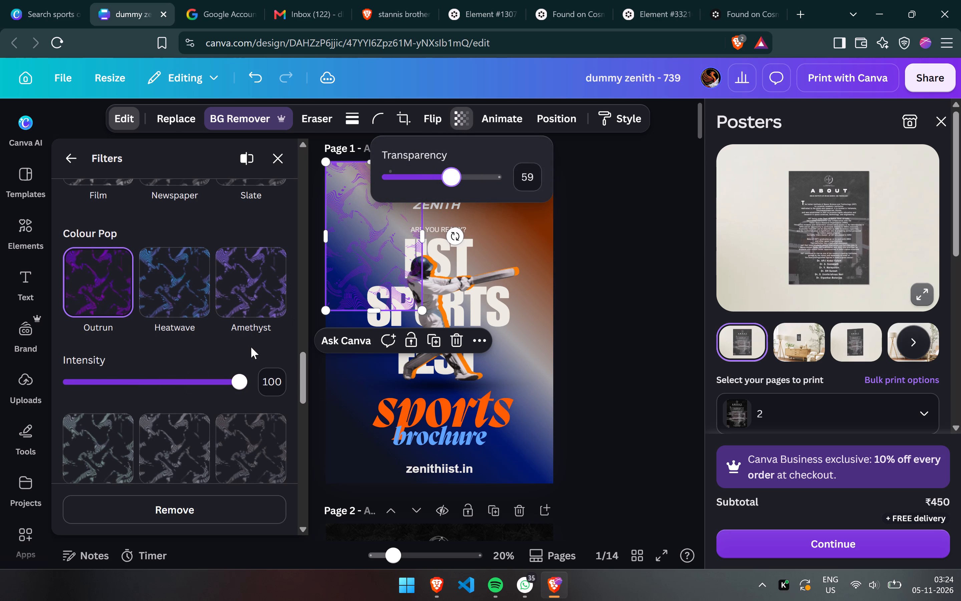
scroll(251, 347, "down", 2)
left_click(186, 324)
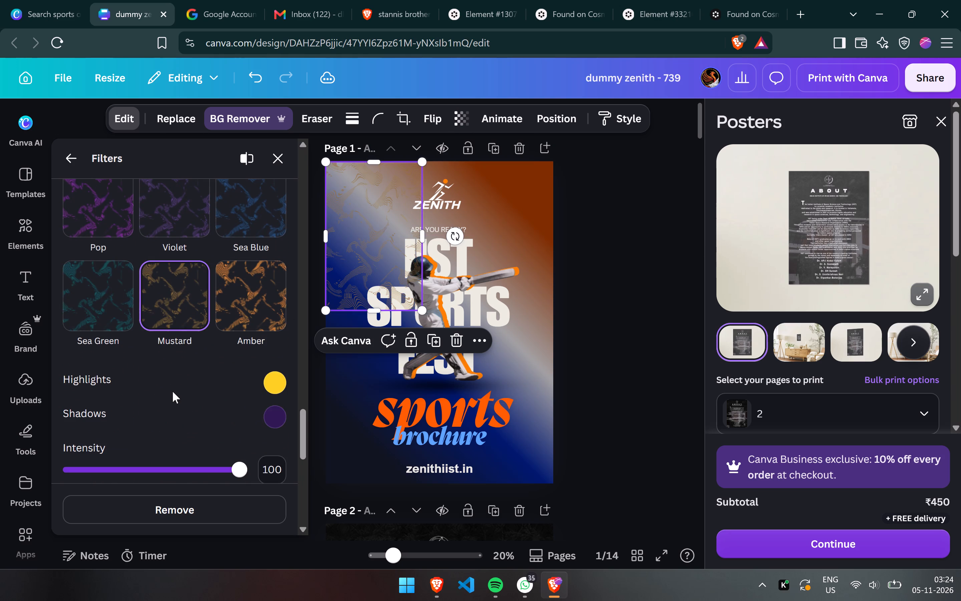
scroll(173, 394, "down", 4)
left_click(176, 411)
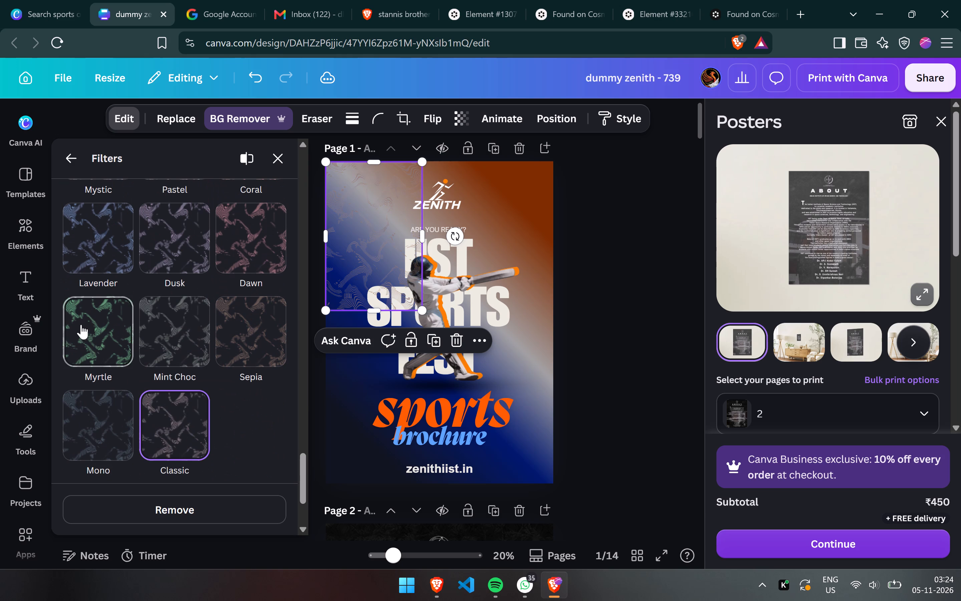
left_click(81, 325)
left_click(111, 246)
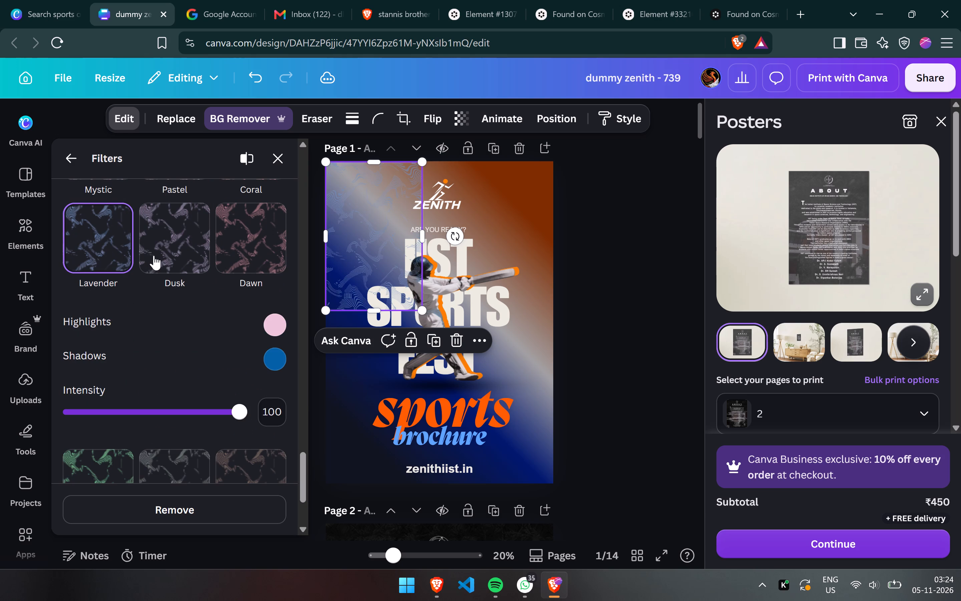
left_click(187, 258)
scroll(187, 258, "up", 2)
left_click(186, 265)
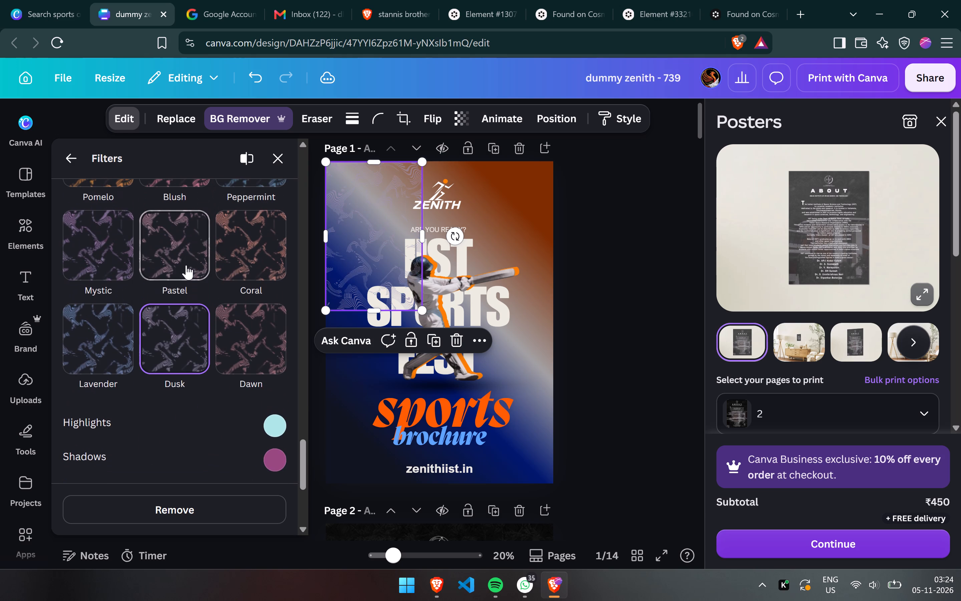
left_click(251, 258)
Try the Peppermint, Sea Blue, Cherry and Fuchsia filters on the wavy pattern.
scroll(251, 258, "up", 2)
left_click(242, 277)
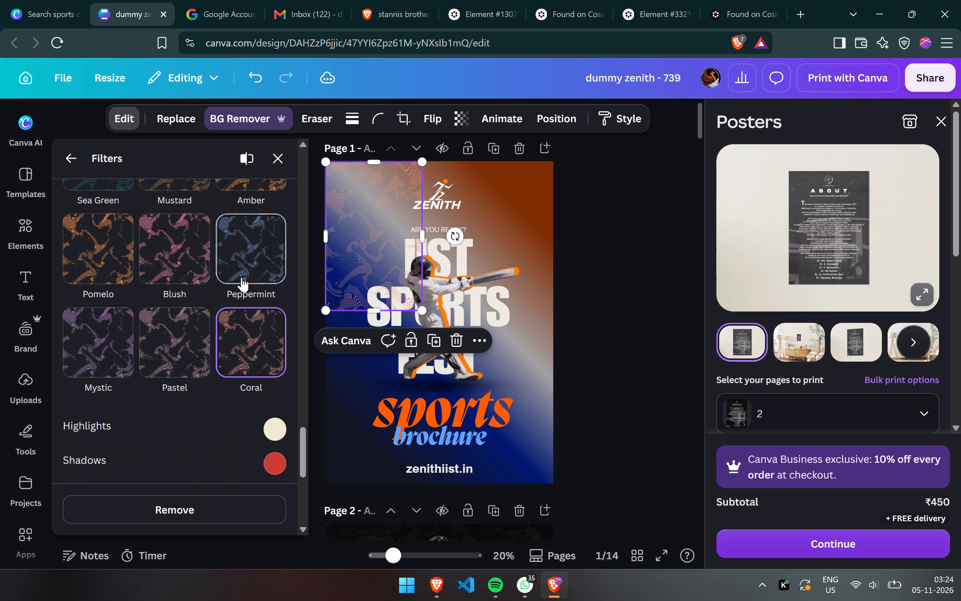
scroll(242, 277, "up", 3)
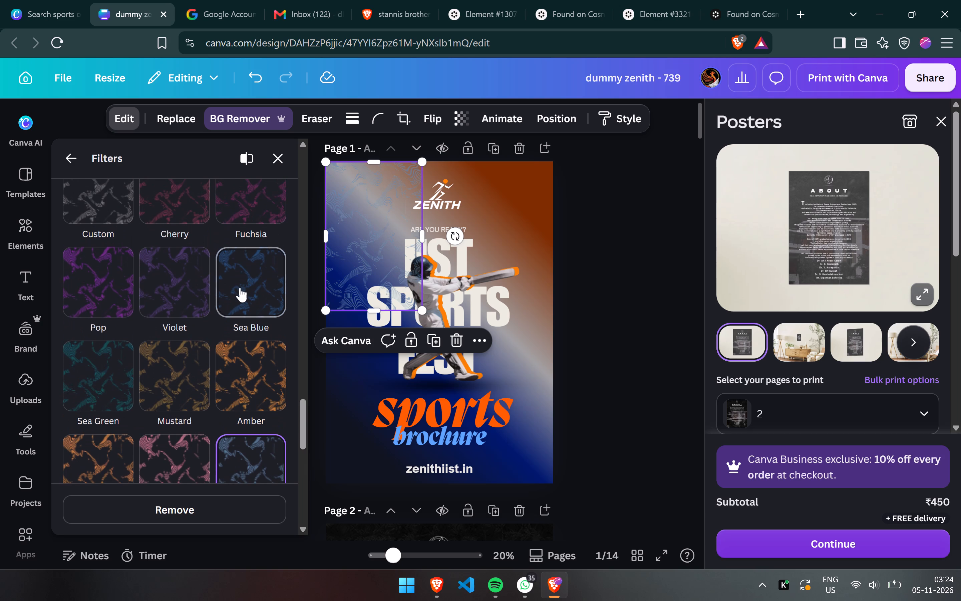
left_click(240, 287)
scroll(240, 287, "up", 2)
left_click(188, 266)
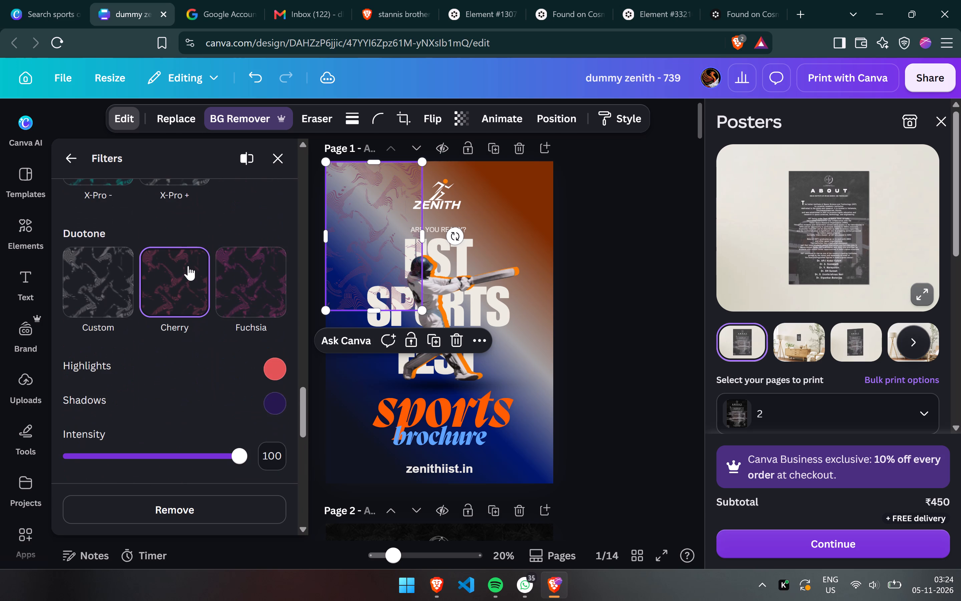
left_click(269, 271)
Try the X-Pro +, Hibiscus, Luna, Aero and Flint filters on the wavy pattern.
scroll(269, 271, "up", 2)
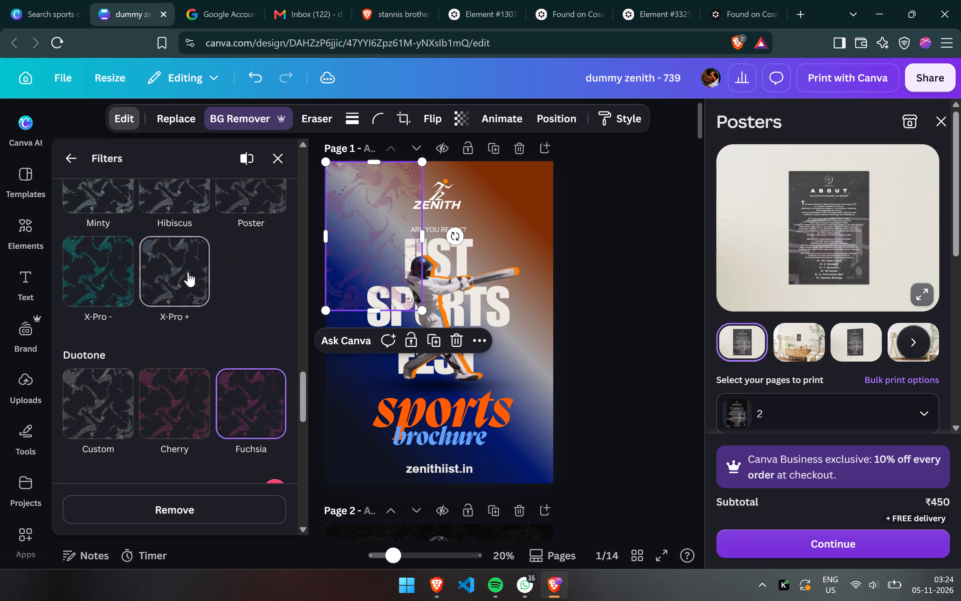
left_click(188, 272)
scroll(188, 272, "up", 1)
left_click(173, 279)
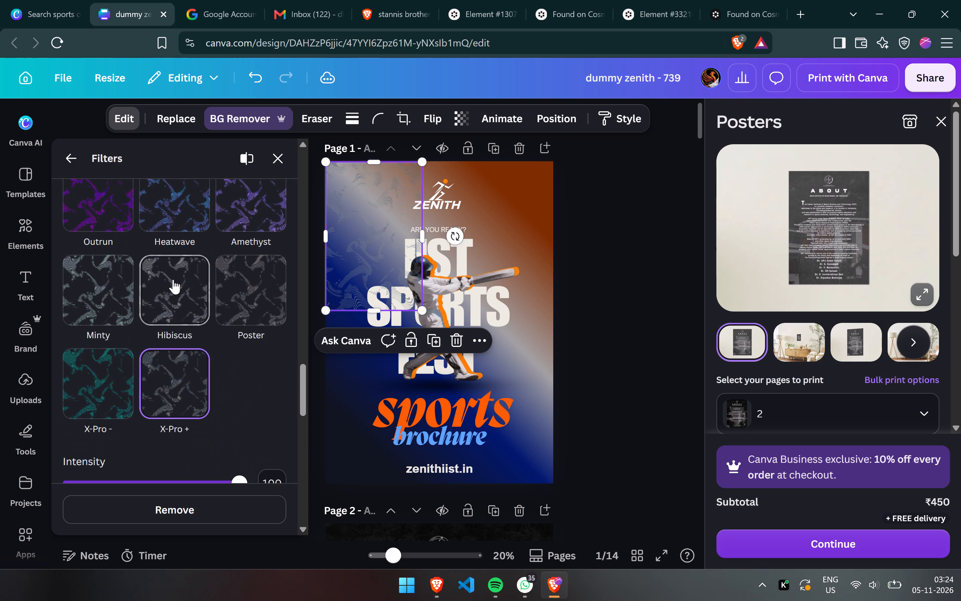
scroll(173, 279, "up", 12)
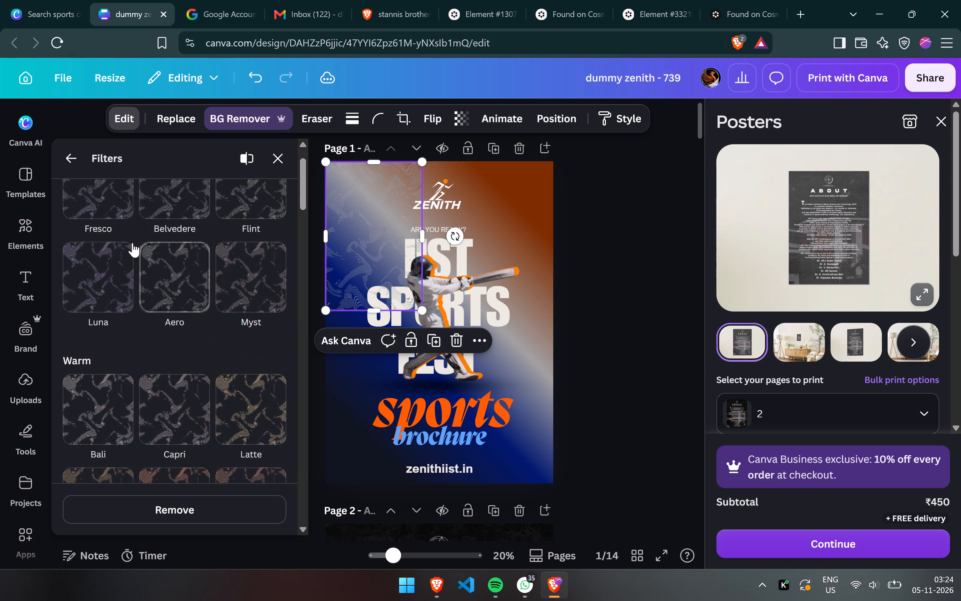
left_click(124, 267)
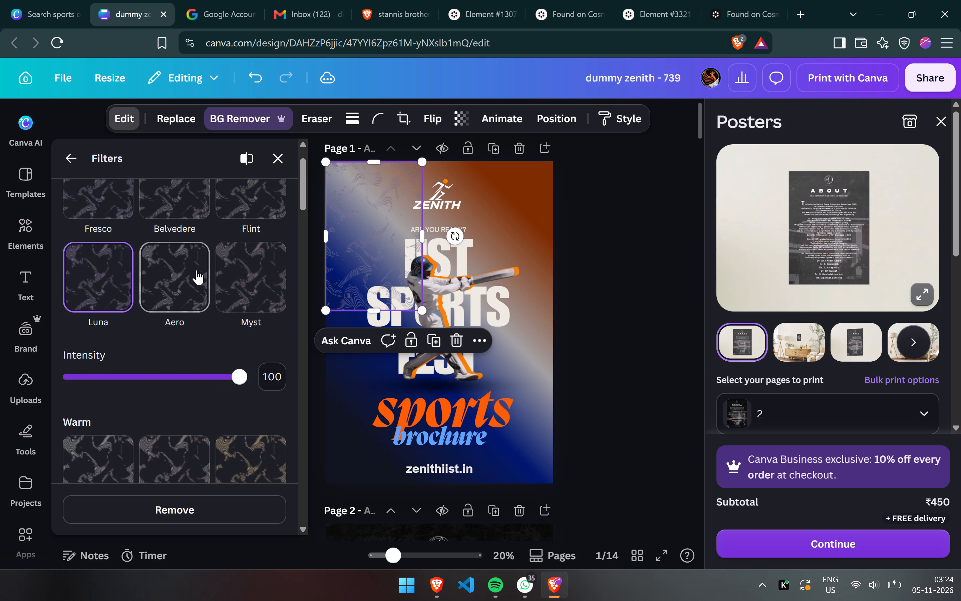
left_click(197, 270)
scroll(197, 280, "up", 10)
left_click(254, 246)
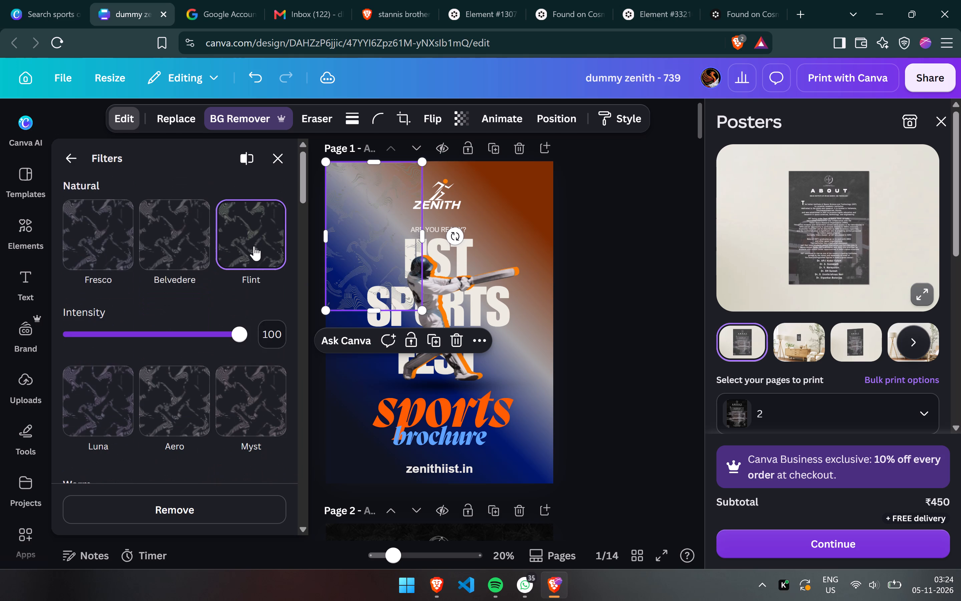
Reopen the wavy pattern's image editing options and close the Posters print options.
key("ctrl+c")
left_click(400, 242)
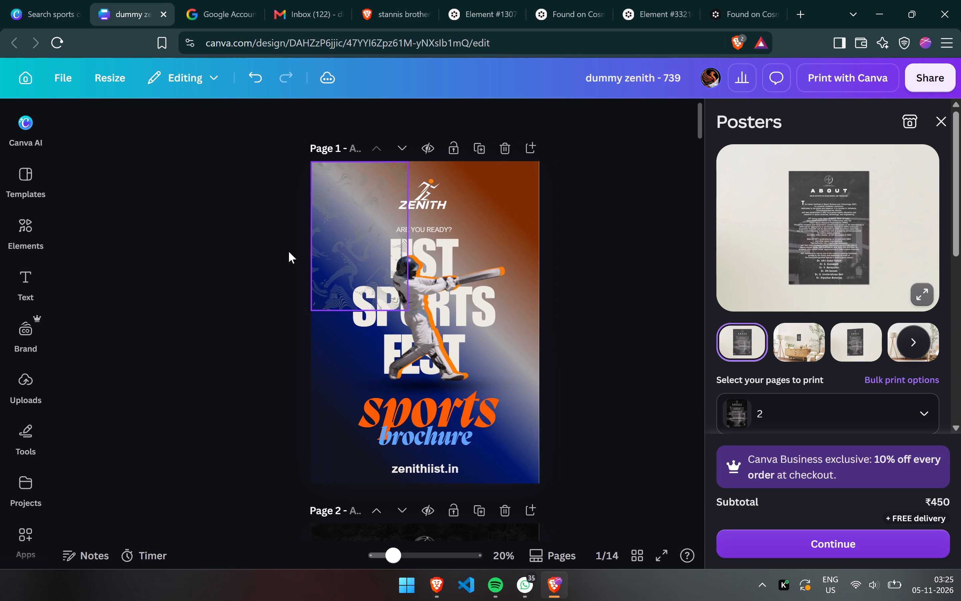
left_click(282, 251)
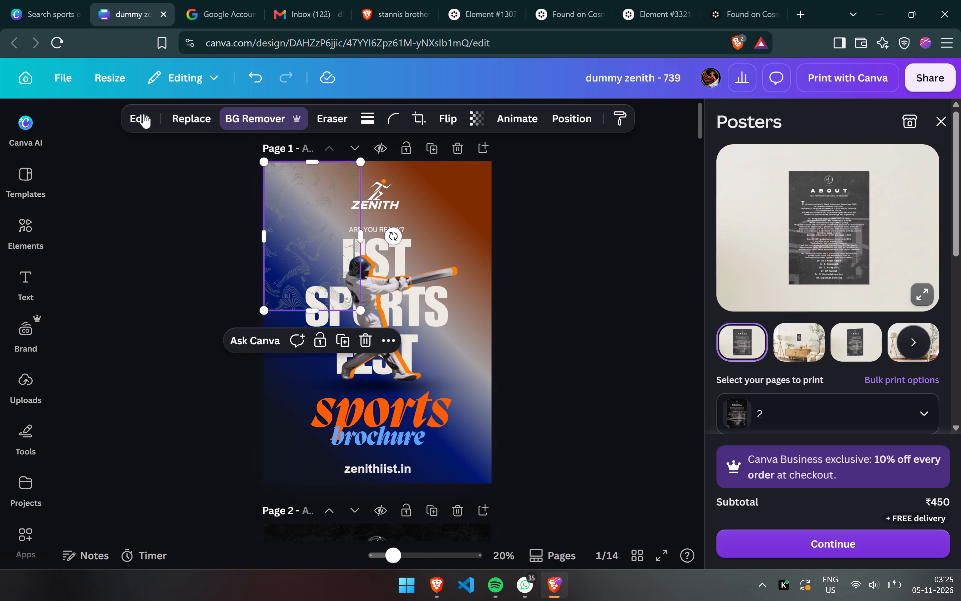
left_click(141, 114)
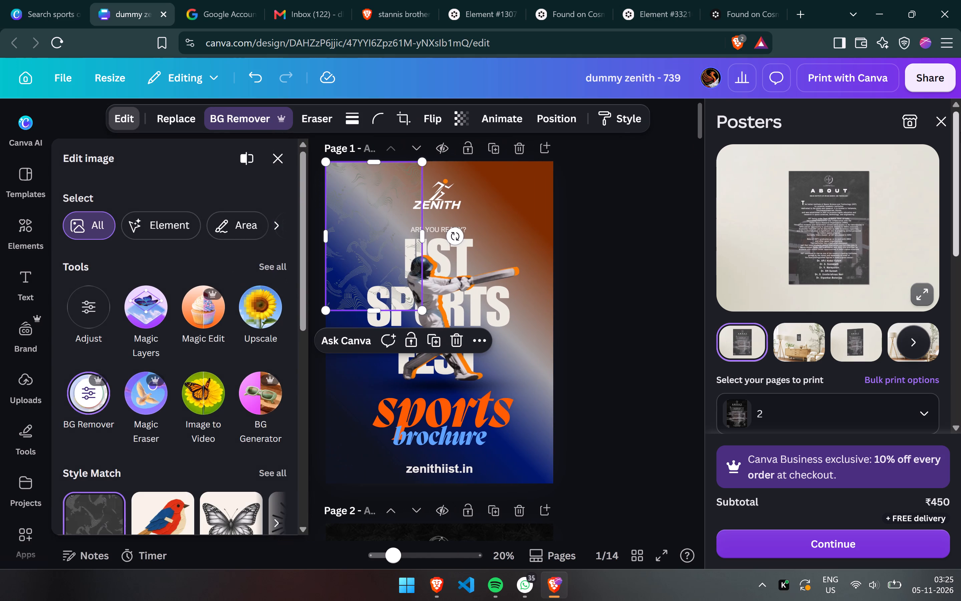
left_click(948, 117)
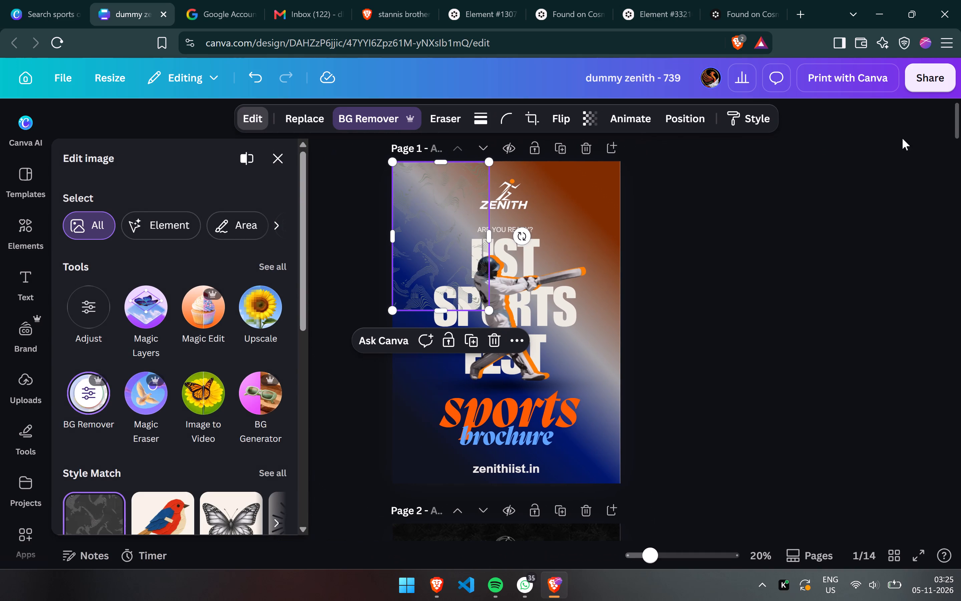
scroll(185, 436, "down", 1)
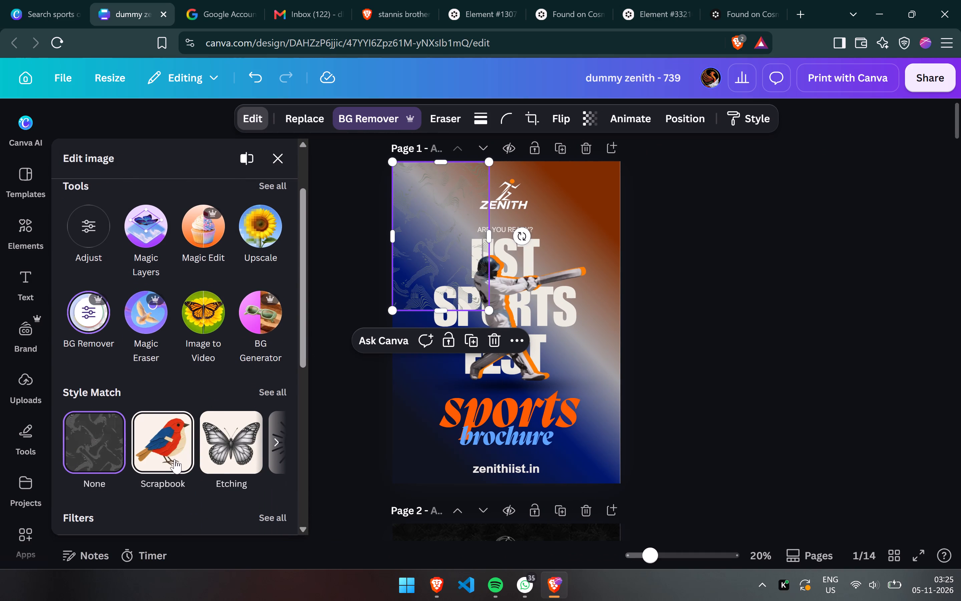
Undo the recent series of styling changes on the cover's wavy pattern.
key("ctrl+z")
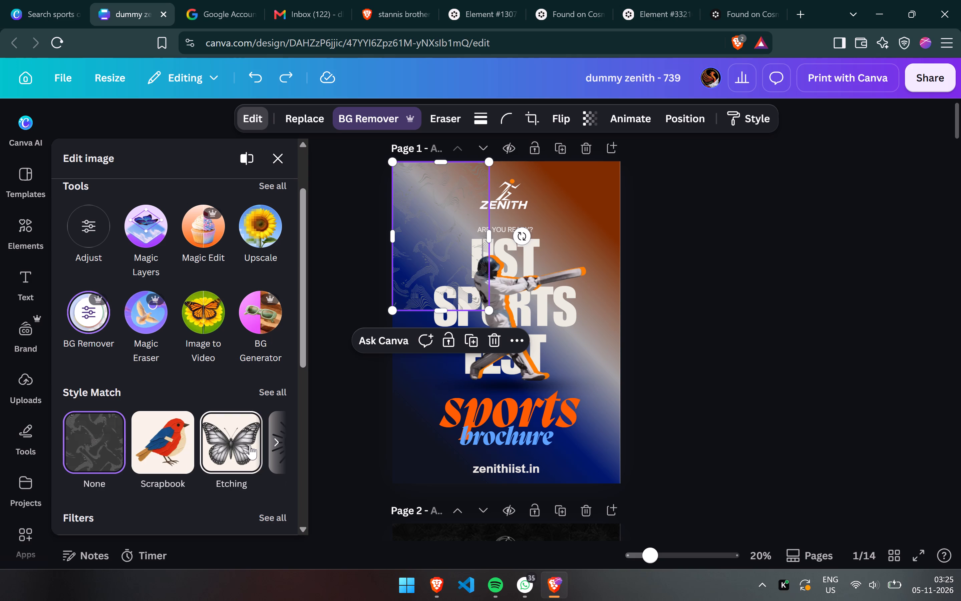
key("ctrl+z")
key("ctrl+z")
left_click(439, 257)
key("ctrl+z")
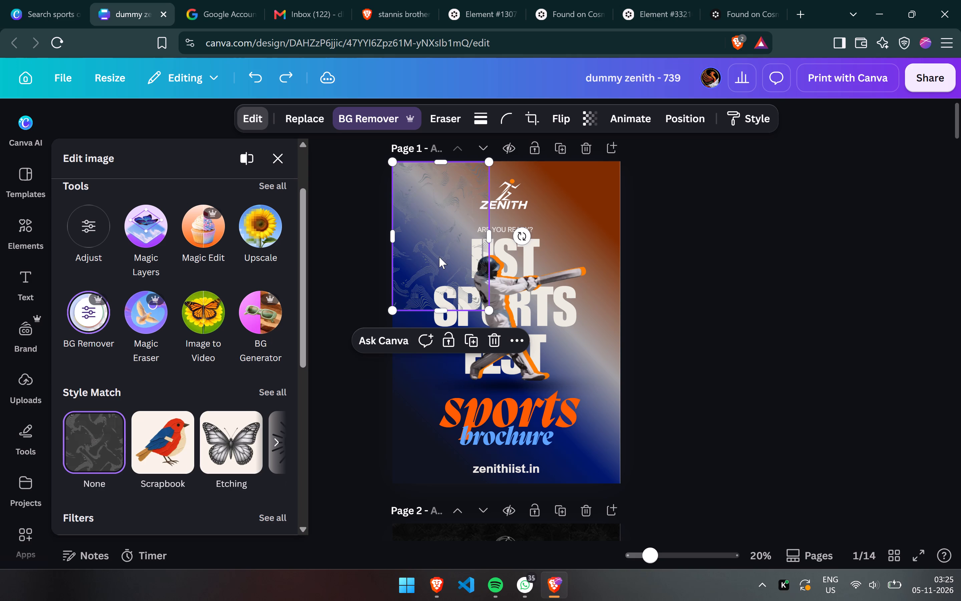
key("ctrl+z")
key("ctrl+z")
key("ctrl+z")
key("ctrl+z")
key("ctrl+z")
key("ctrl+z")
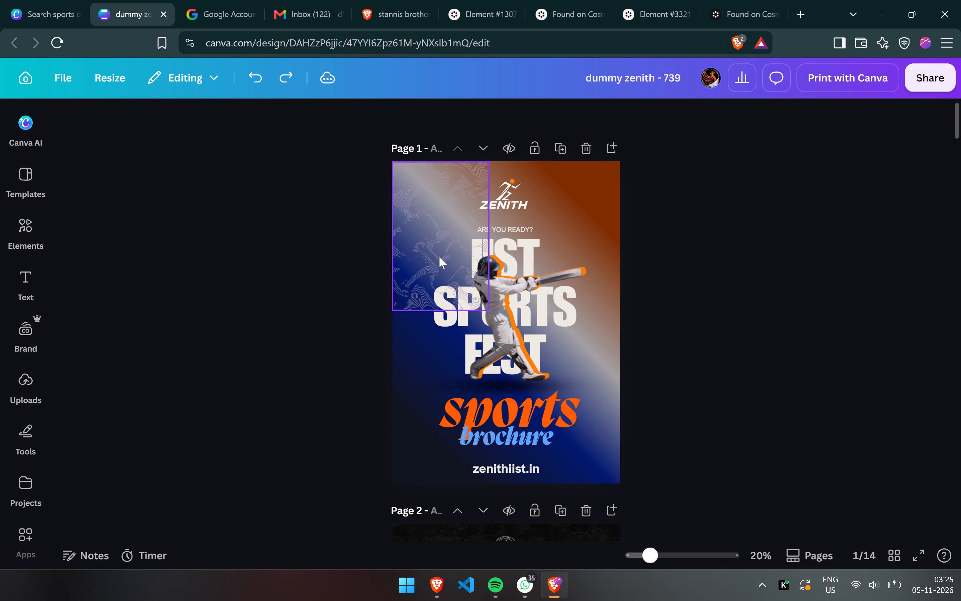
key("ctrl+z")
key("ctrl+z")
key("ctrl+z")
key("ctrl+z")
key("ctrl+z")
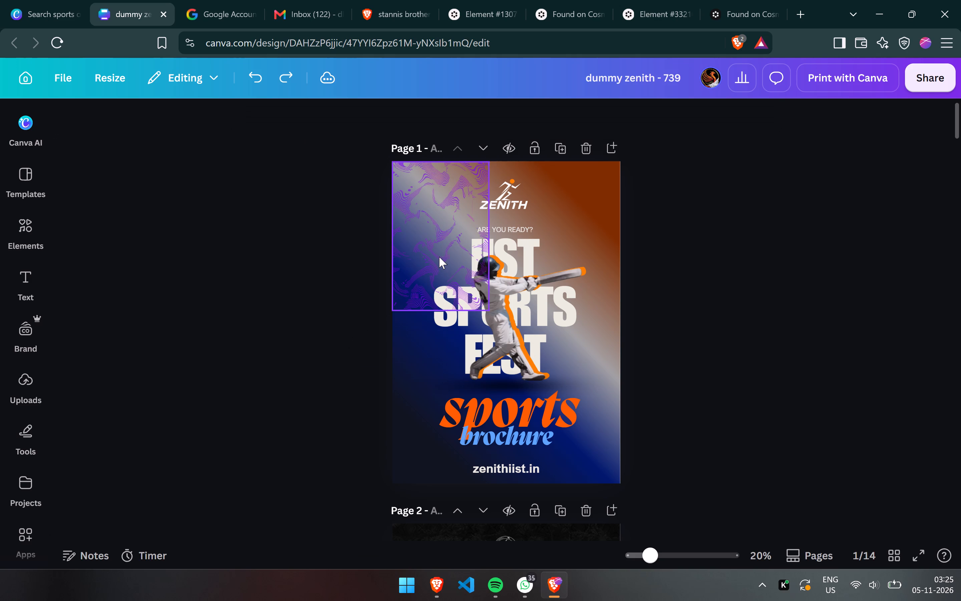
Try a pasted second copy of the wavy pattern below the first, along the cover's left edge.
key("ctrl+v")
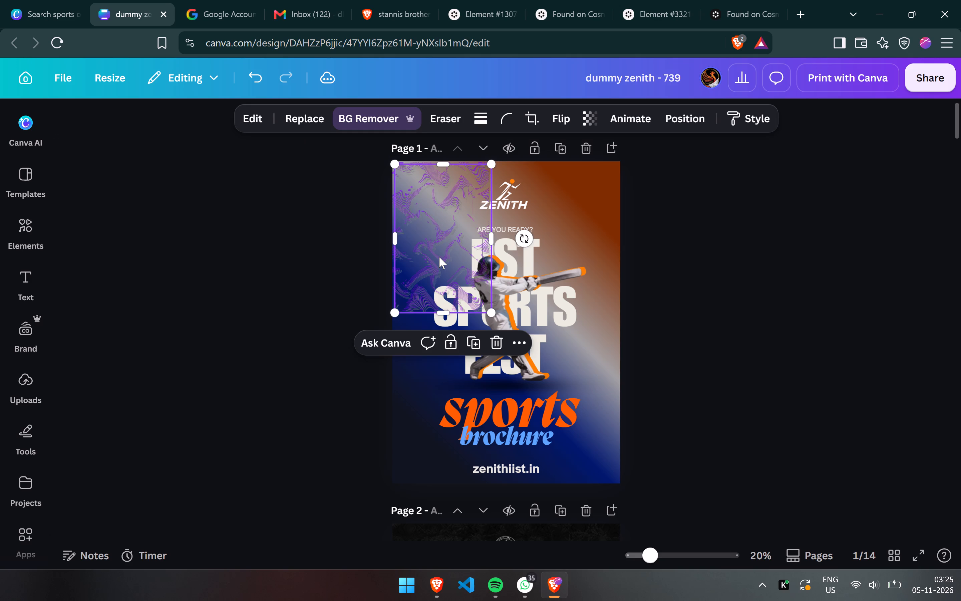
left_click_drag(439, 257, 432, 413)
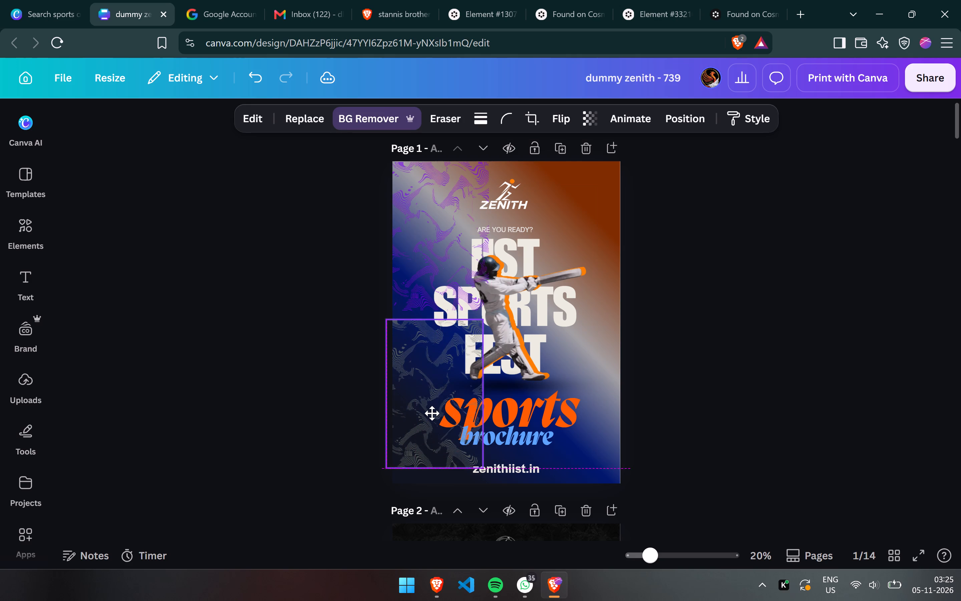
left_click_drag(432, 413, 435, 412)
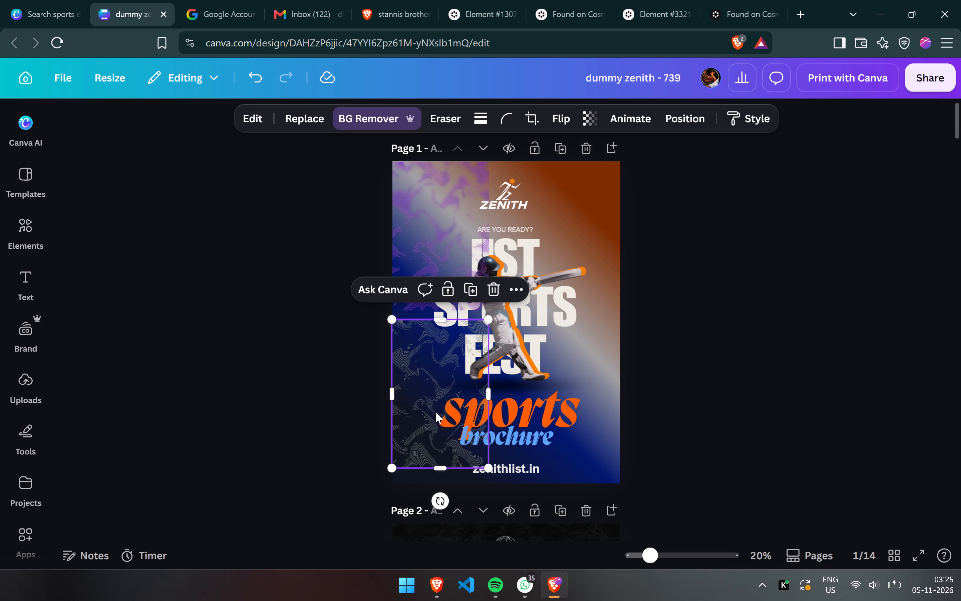
Delete both wavy pattern copies from the cover.
key("BackSpace")
left_click(425, 279)
key("BackSpace")
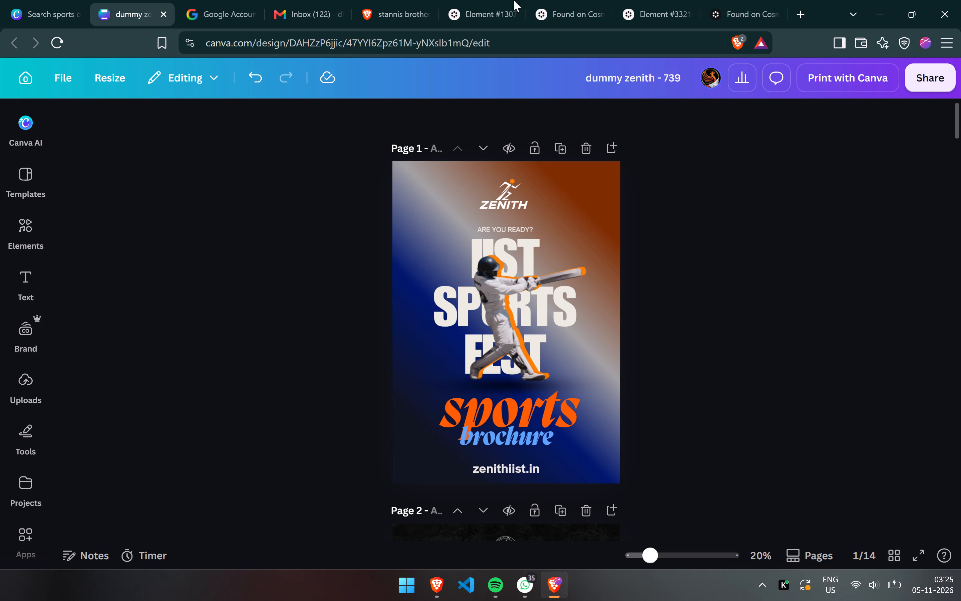
Browse the Cosmos jersey designs and copy the image of the red and dark grey diagonal-streak SPONSOR pattern.
left_click(506, 0)
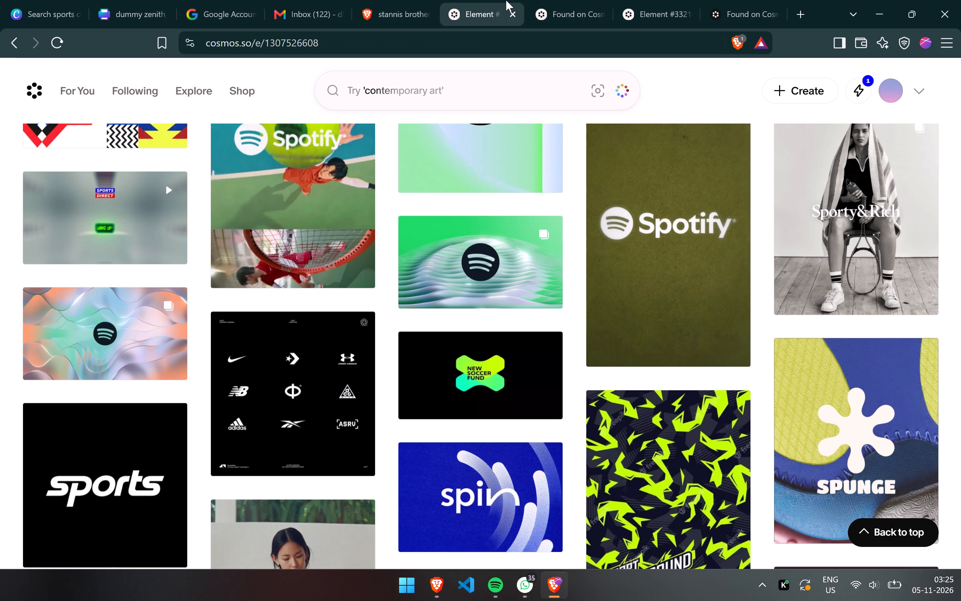
scroll(429, 288, "up", 3)
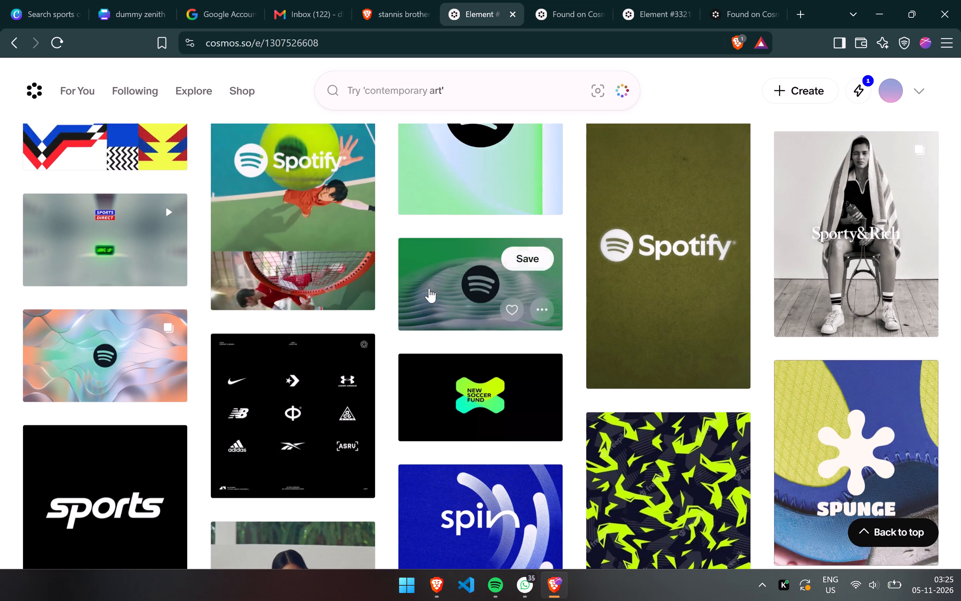
scroll(429, 288, "up", 20)
scroll(429, 288, "up", 2)
scroll(429, 288, "down", 4)
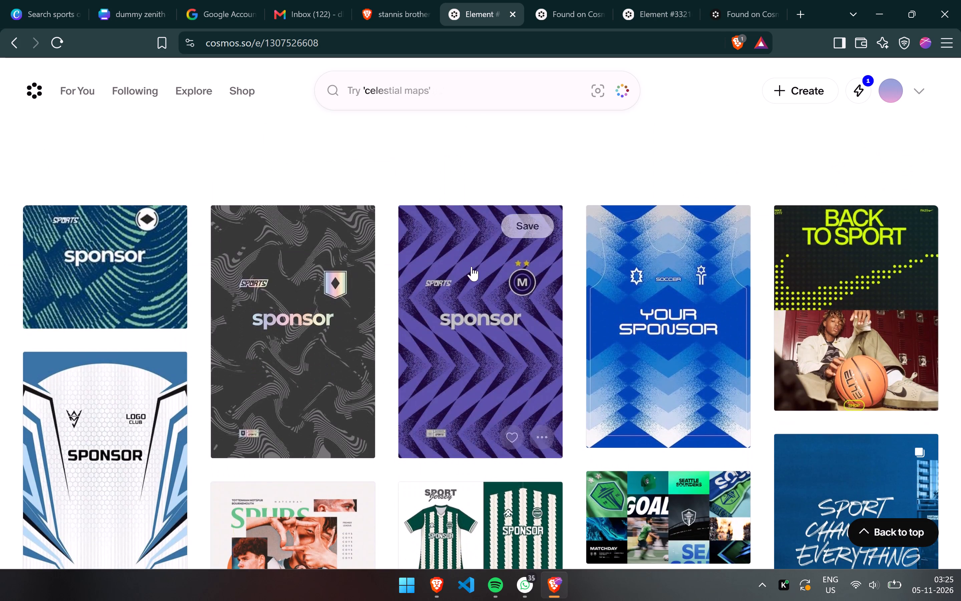
left_click(479, 337)
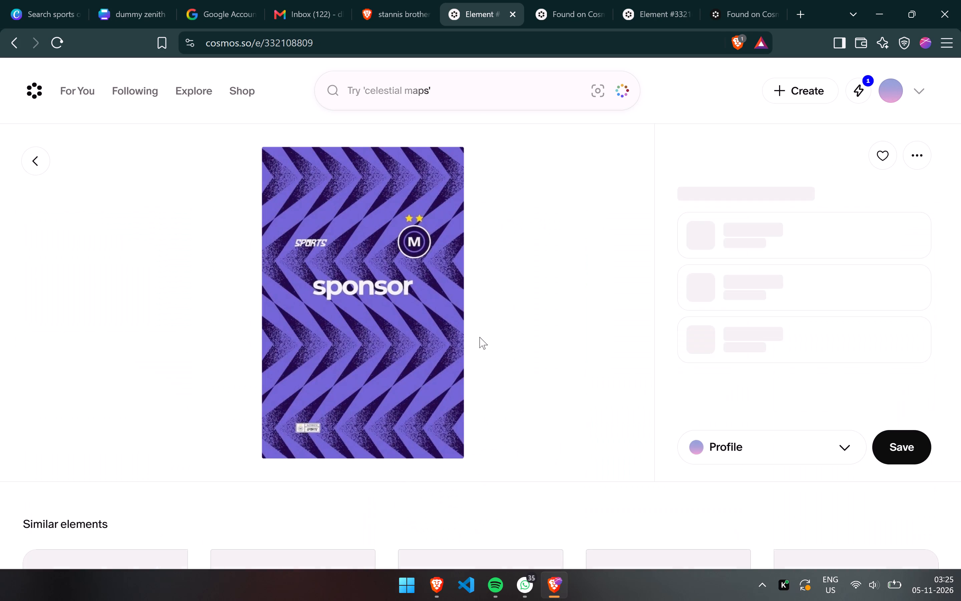
left_click(558, 0)
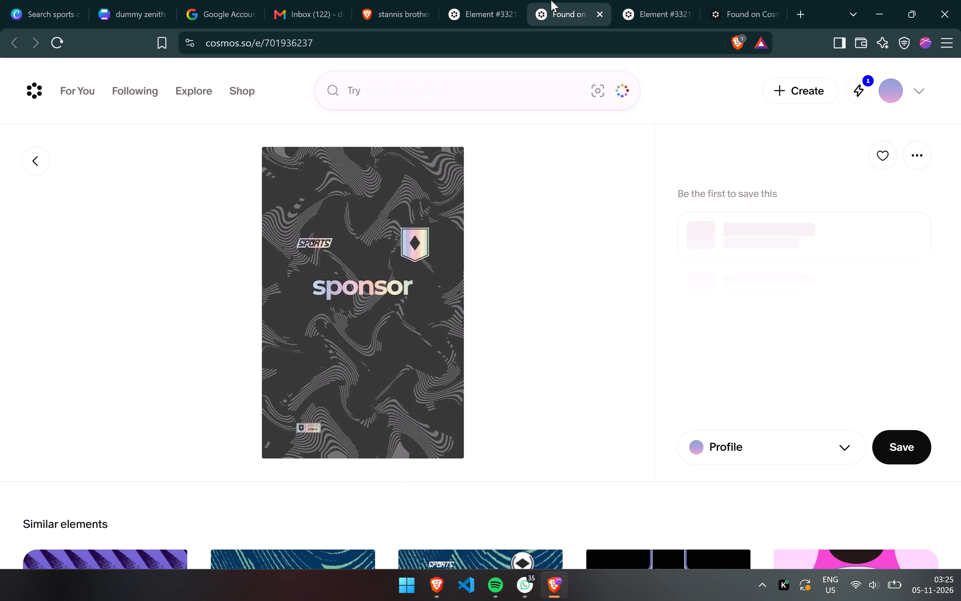
left_click(501, 0)
scroll(518, 256, "down", 5)
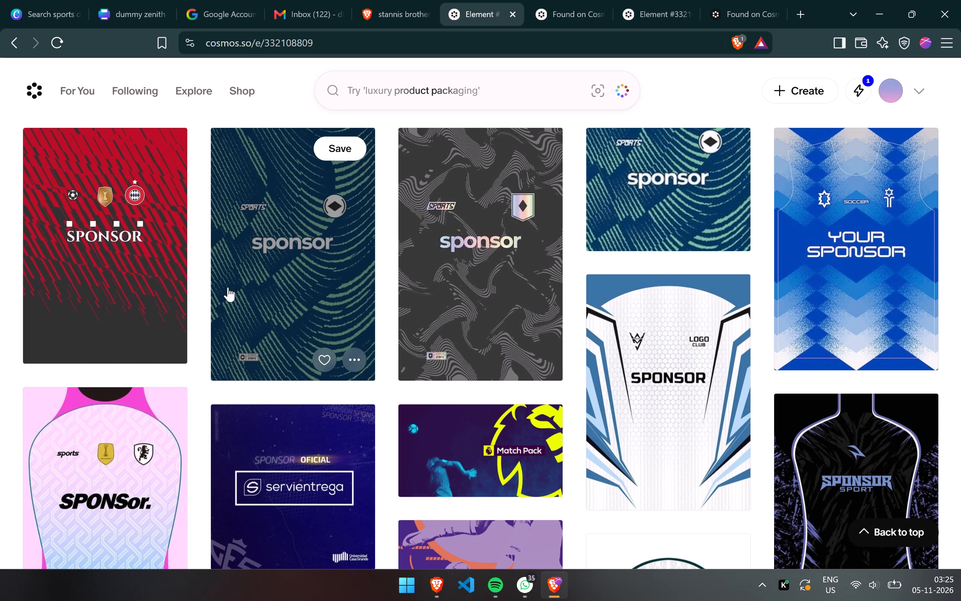
left_click(136, 277)
left_click(380, 342)
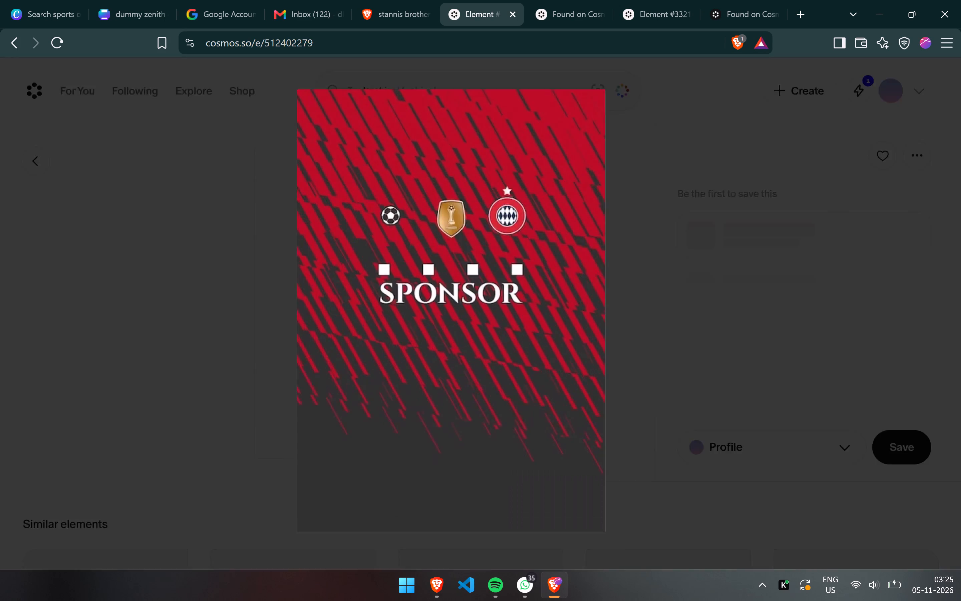
right_click(380, 342)
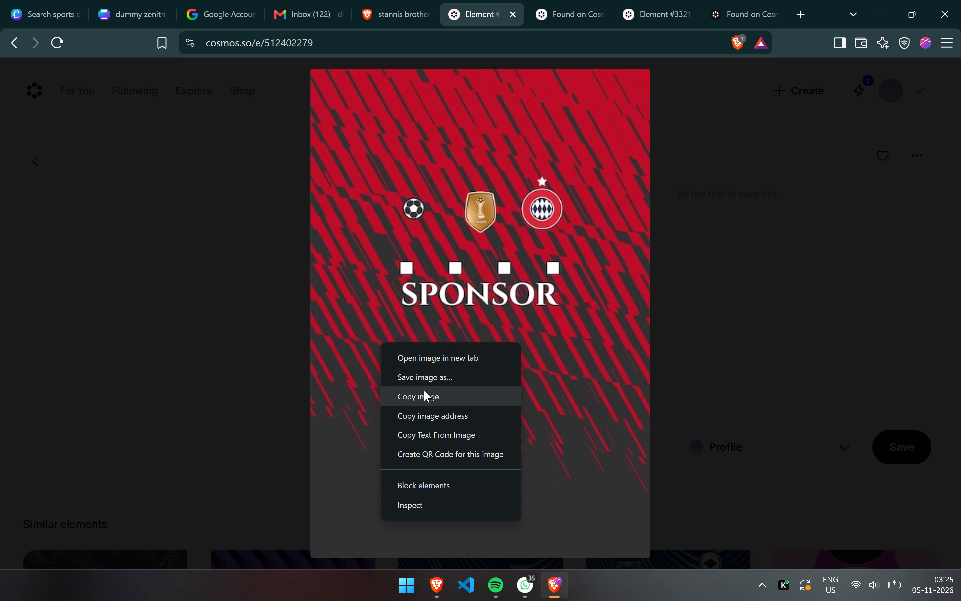
left_click(424, 390)
key("Escape")
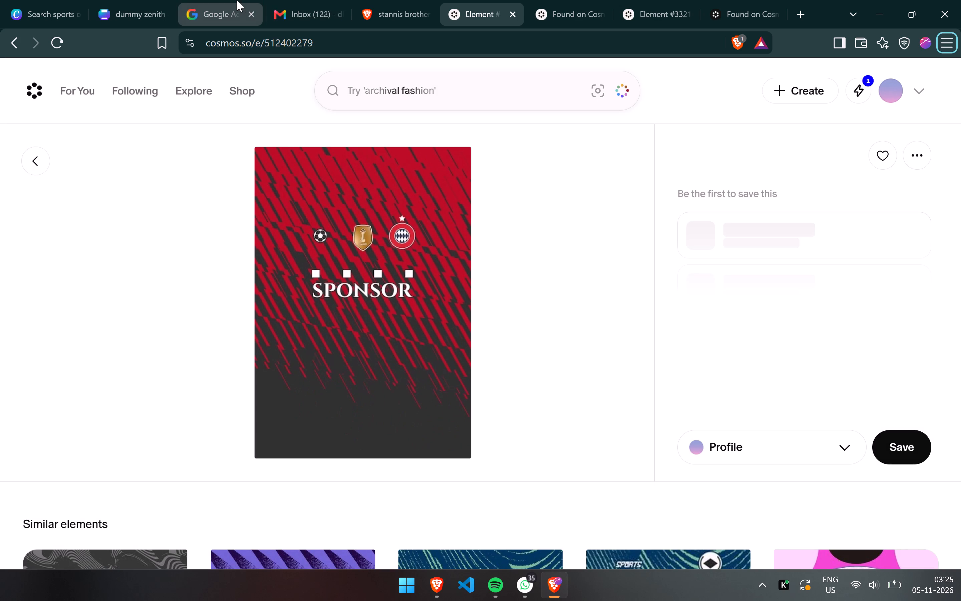
Paste the copied red jersey pattern onto the brochure cover in Canva.
left_click(141, 0)
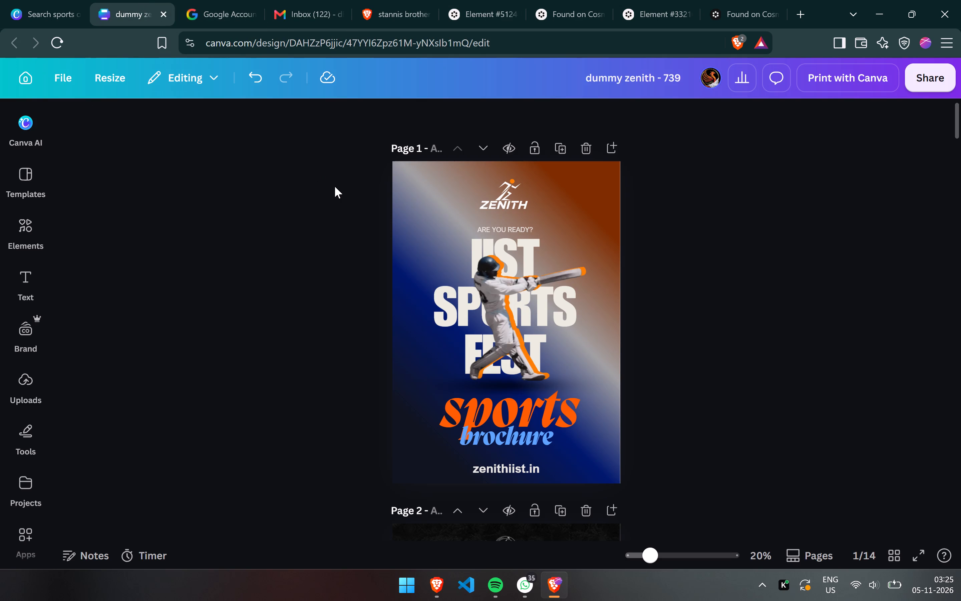
left_click(303, 236)
key("ctrl+v")
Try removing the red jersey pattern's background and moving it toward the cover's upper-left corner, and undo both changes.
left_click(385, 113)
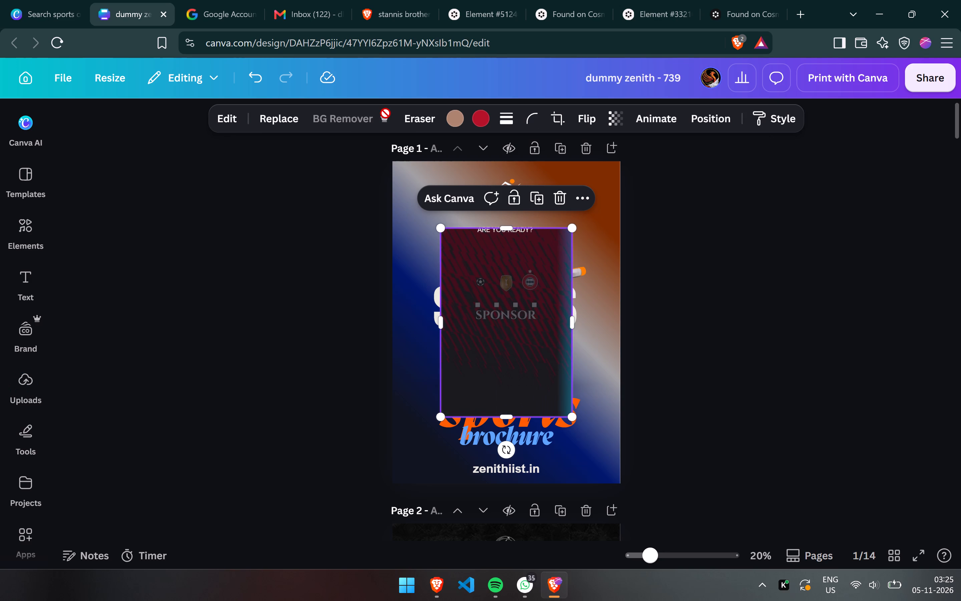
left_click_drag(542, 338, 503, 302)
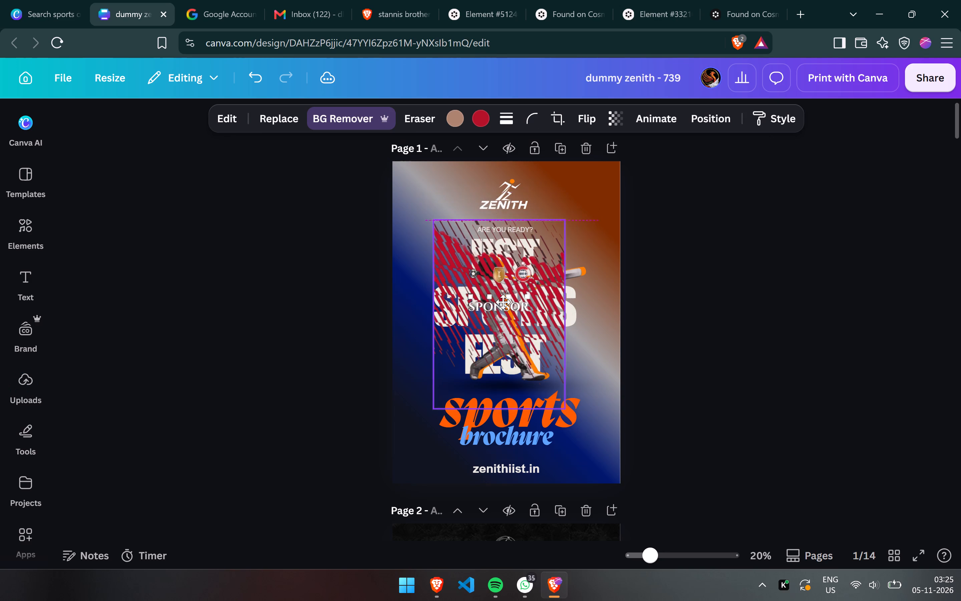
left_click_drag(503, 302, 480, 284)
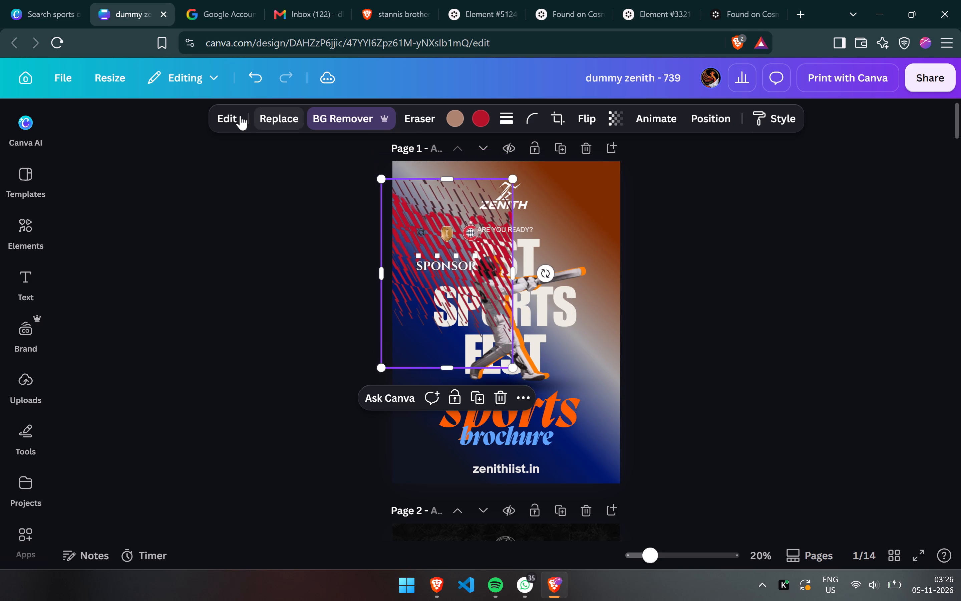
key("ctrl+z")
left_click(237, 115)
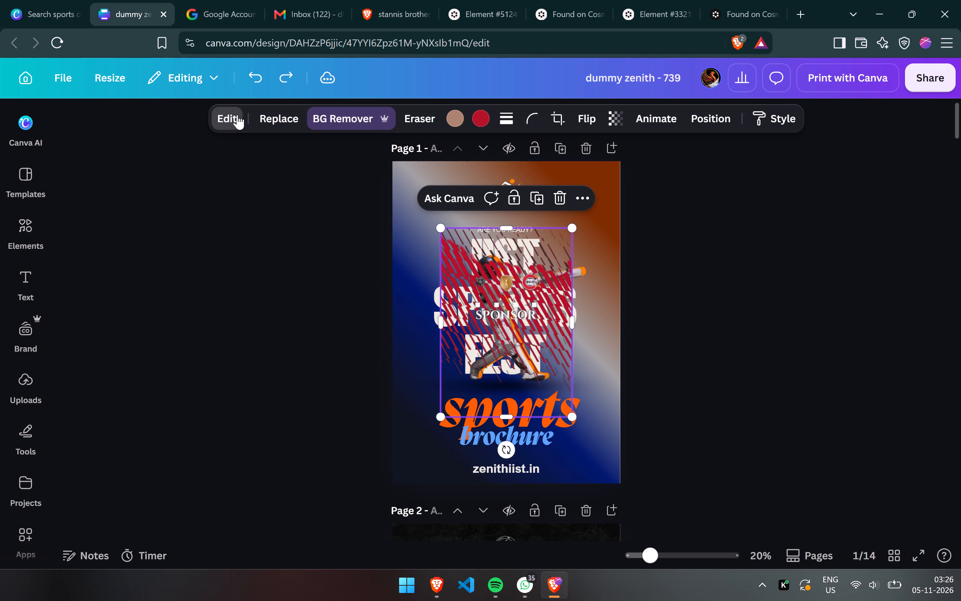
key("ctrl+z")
Split the red jersey pattern into editable layers with Magic Layers.
left_click(159, 315)
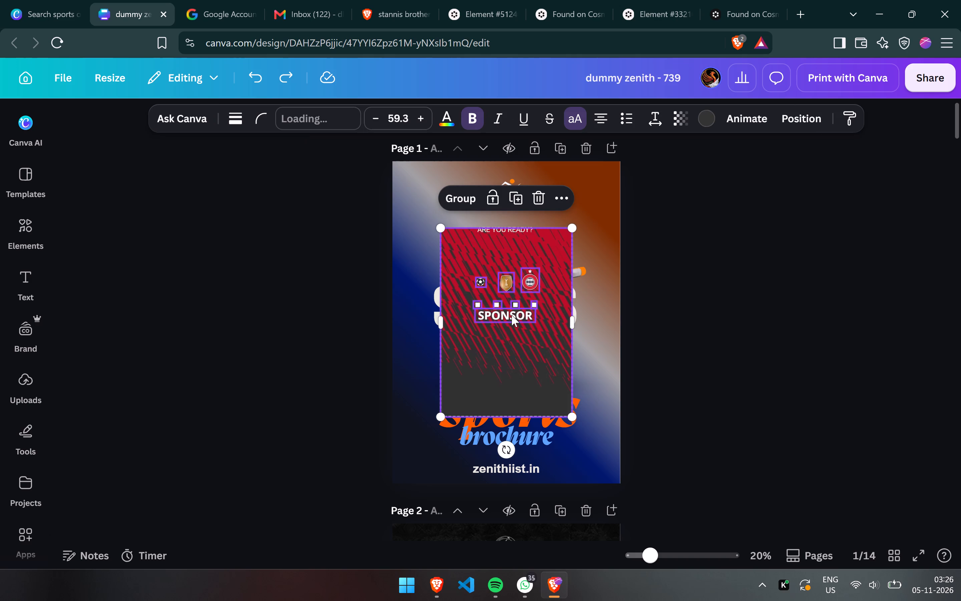
Delete the SPONSOR text layer from the split red jersey pattern.
left_click(512, 315)
type("]\\")
left_click(511, 319)
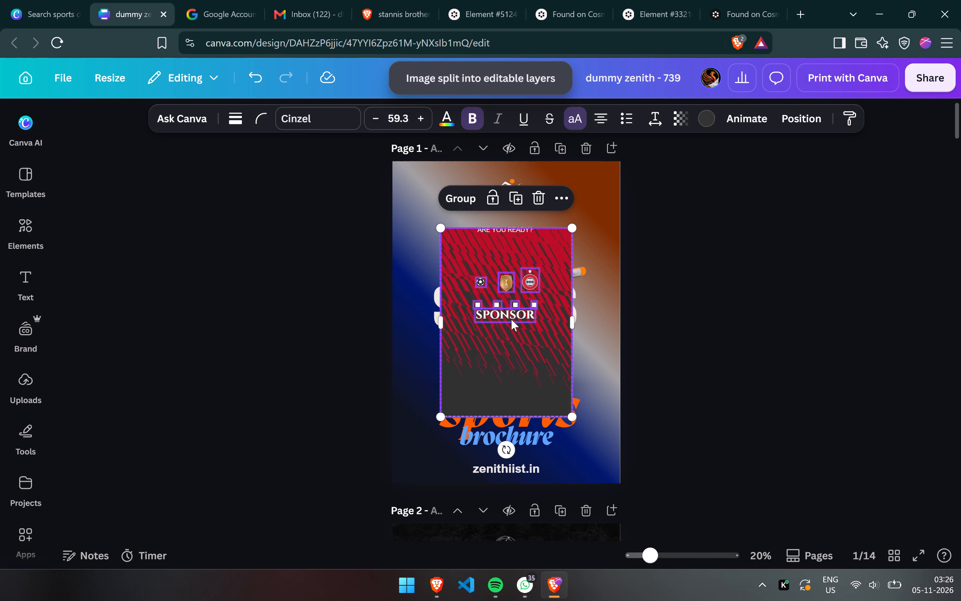
left_click(511, 315)
key("backslash")
left_click(511, 315)
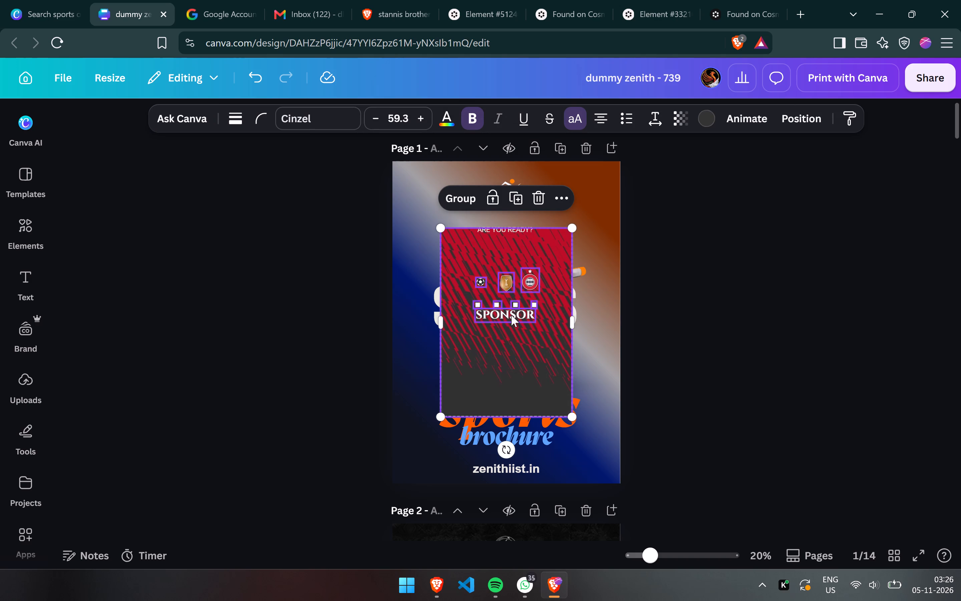
left_click(652, 293)
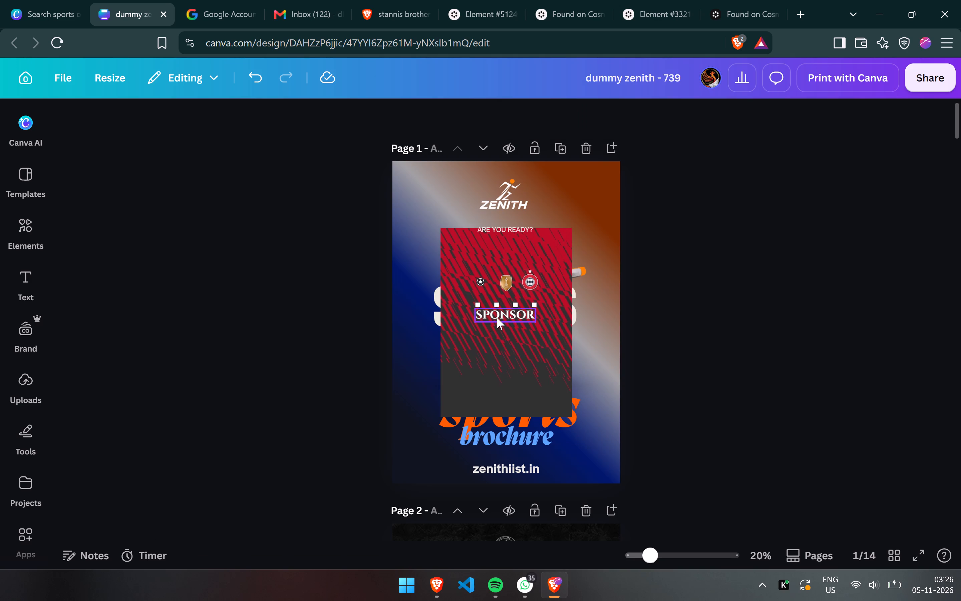
left_click(499, 316)
key("backslash")
key("backslash")
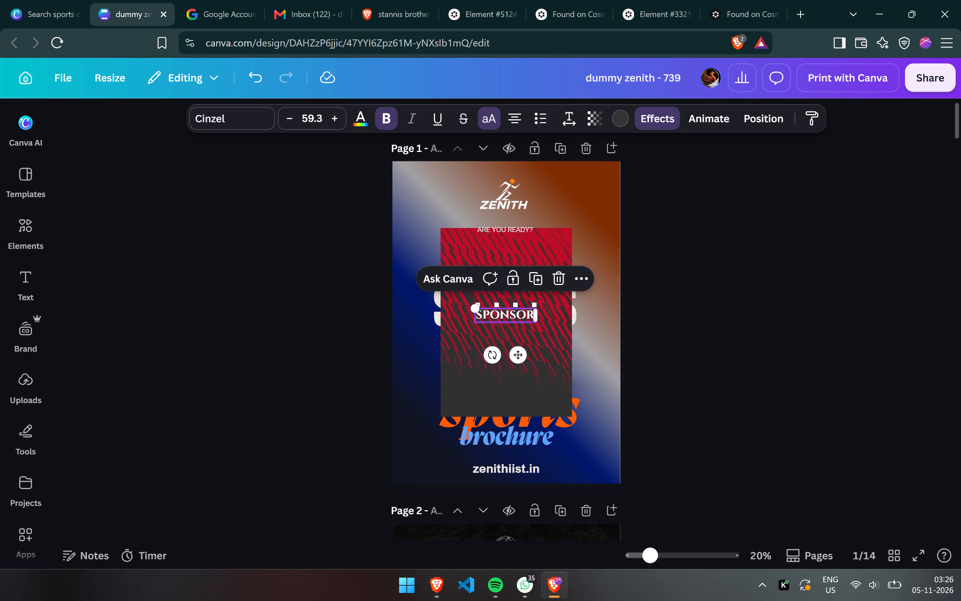
key("BackSpace")
Shift the red streak background layer slightly down and to the right on the cover.
left_click_drag(462, 273, 483, 286)
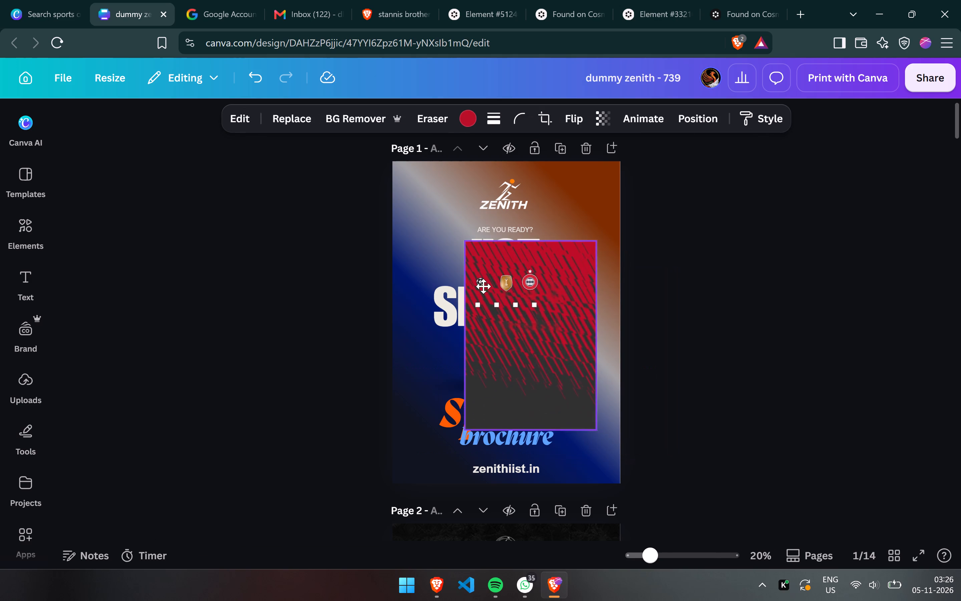
left_click_drag(483, 286, 468, 277)
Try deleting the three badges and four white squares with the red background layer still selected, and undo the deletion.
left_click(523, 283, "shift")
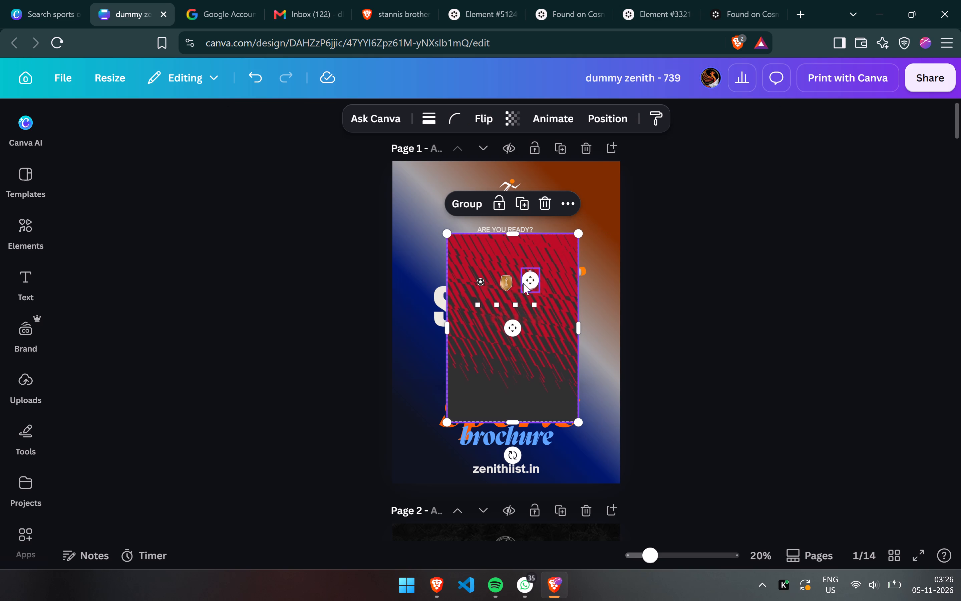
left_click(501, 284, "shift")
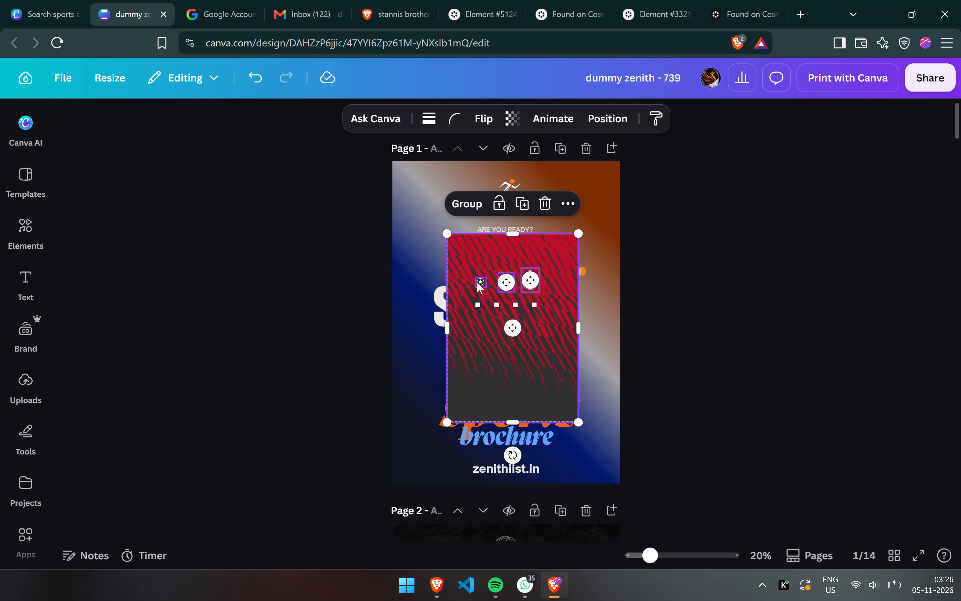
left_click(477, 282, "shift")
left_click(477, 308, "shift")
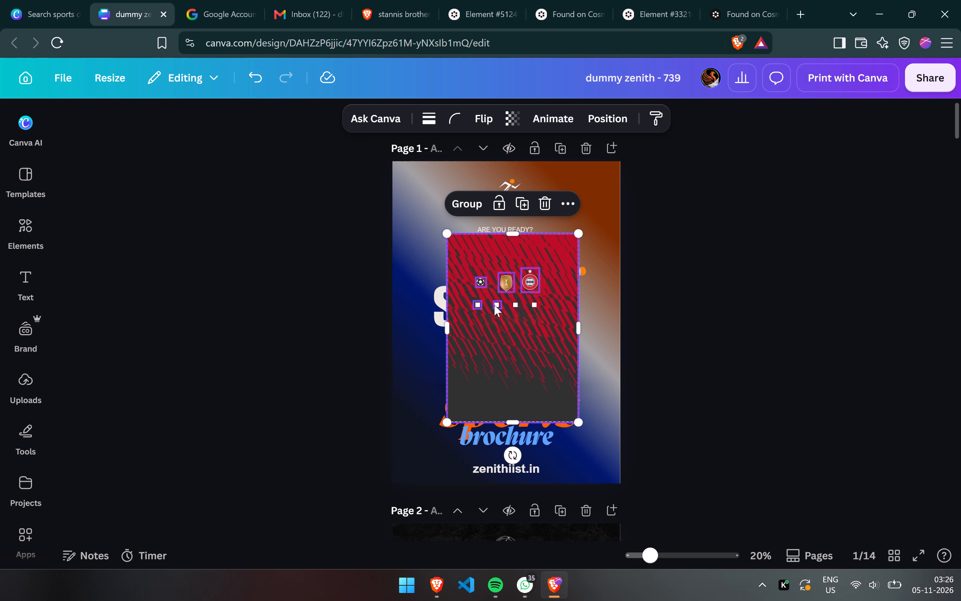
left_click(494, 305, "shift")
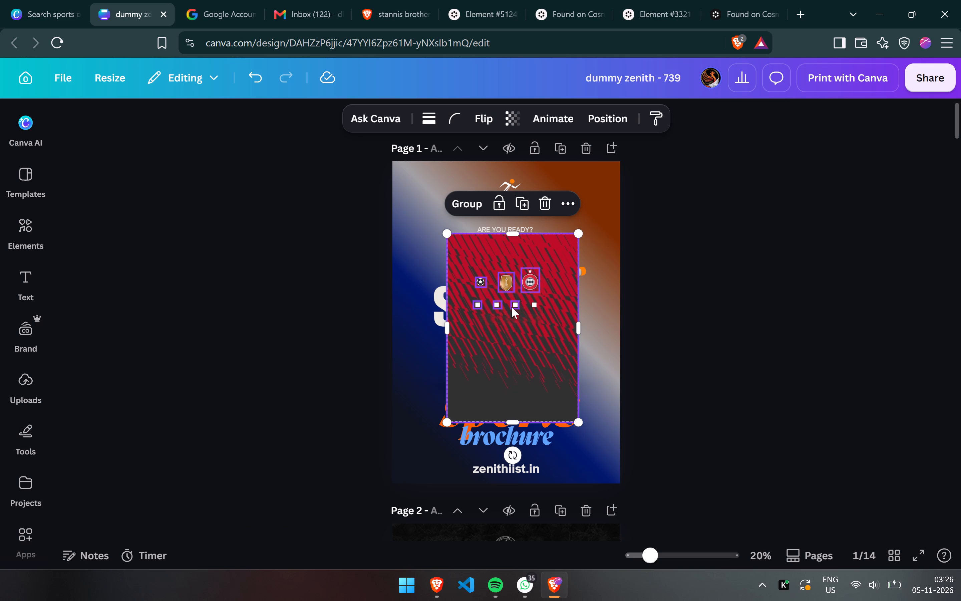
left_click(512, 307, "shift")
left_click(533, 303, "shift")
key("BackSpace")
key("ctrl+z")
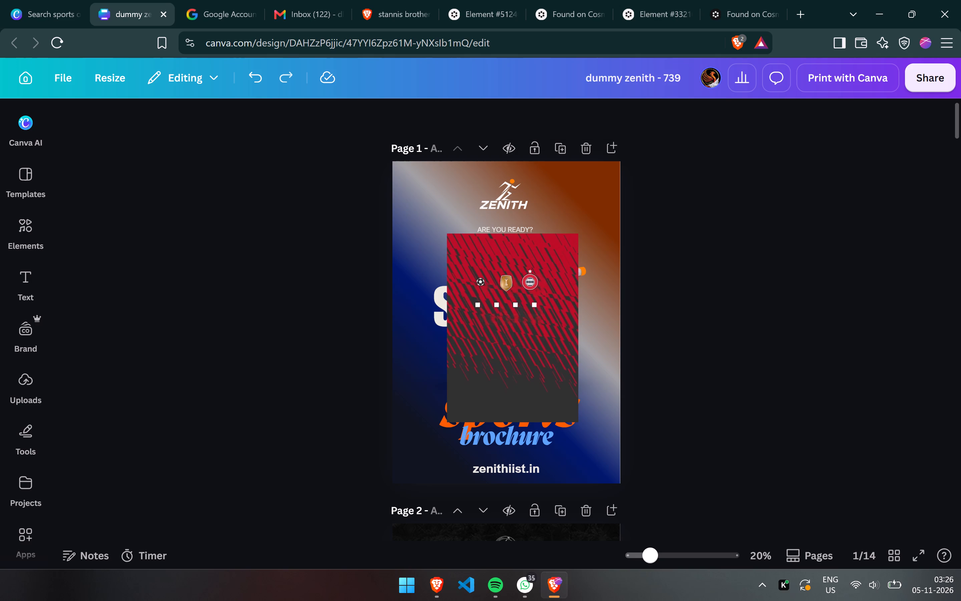
Delete the three badges from the red jersey pattern one by one.
left_click(534, 285)
key("BackSpace")
left_click(504, 283)
key("BackSpace")
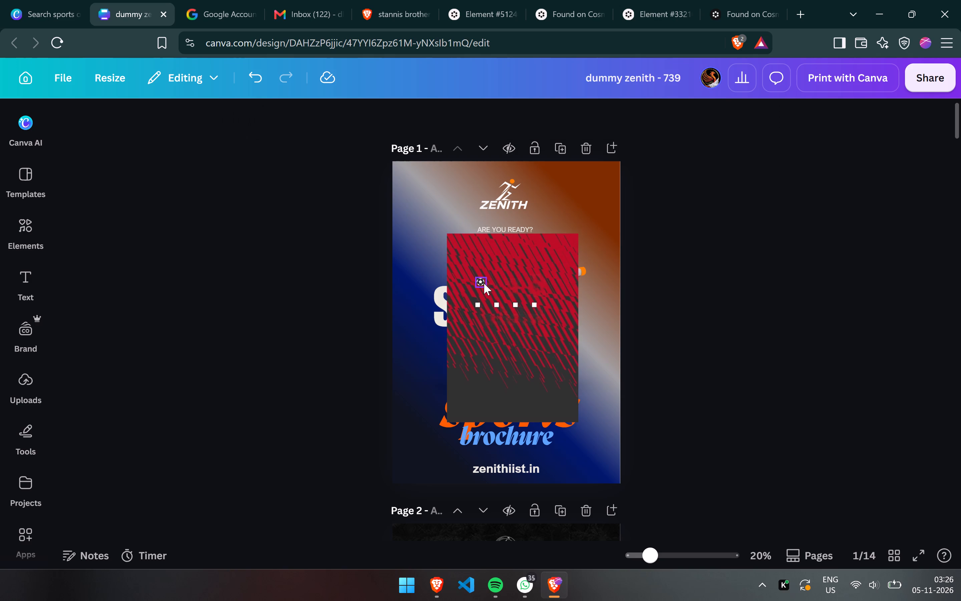
left_click(481, 283)
key("BackSpace")
Delete the four small white squares from the red jersey pattern one by one.
left_click(483, 302)
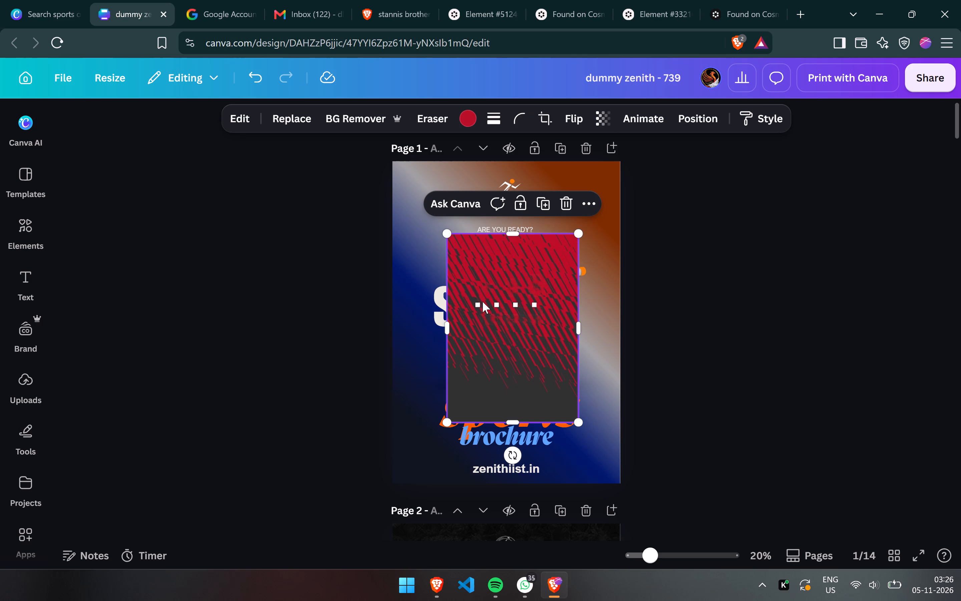
left_click(477, 302)
key("BackSpace")
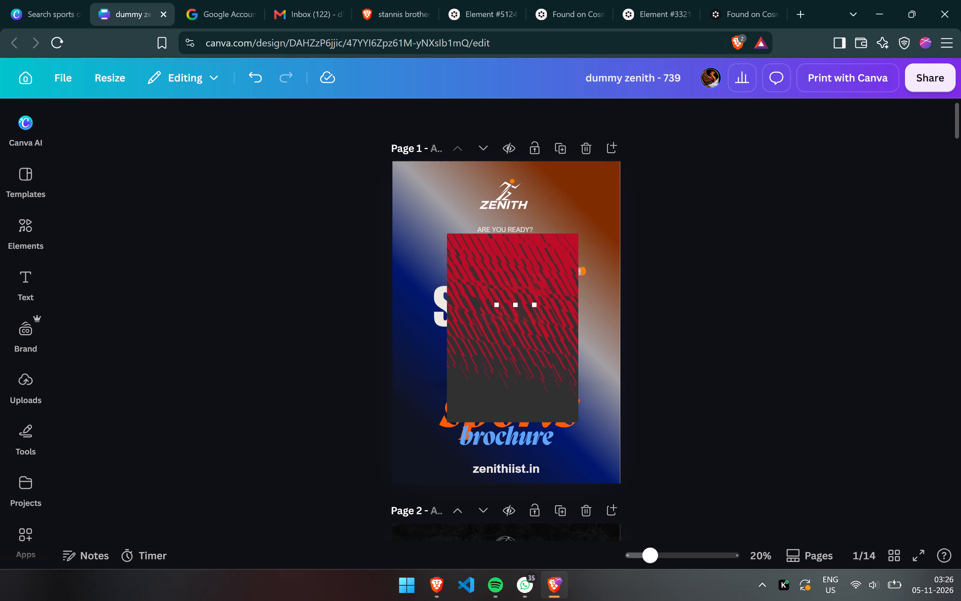
left_click(496, 305)
key("BackSpace")
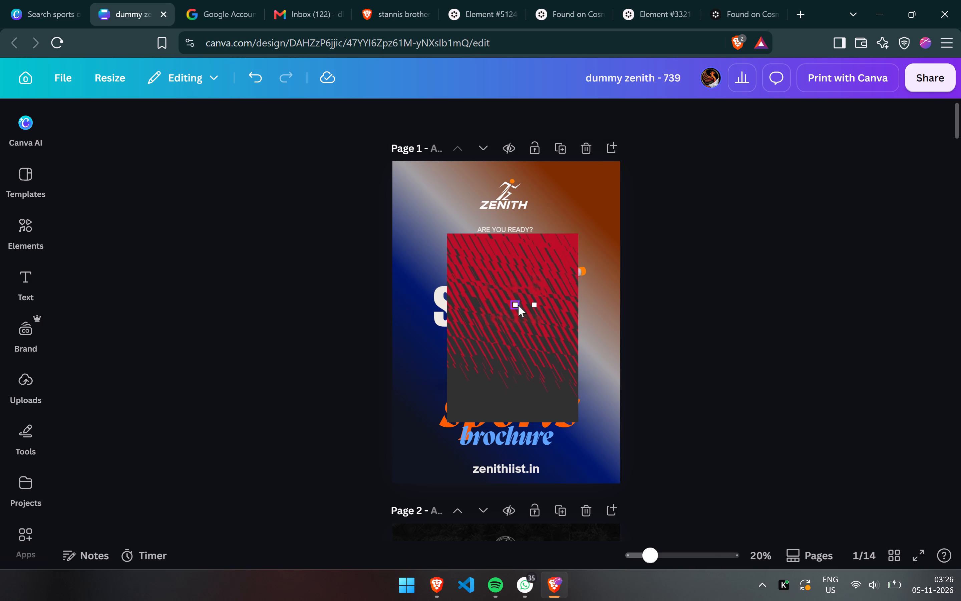
left_click(518, 305)
key("BackSpace")
left_click(533, 305)
key("BackSpace")
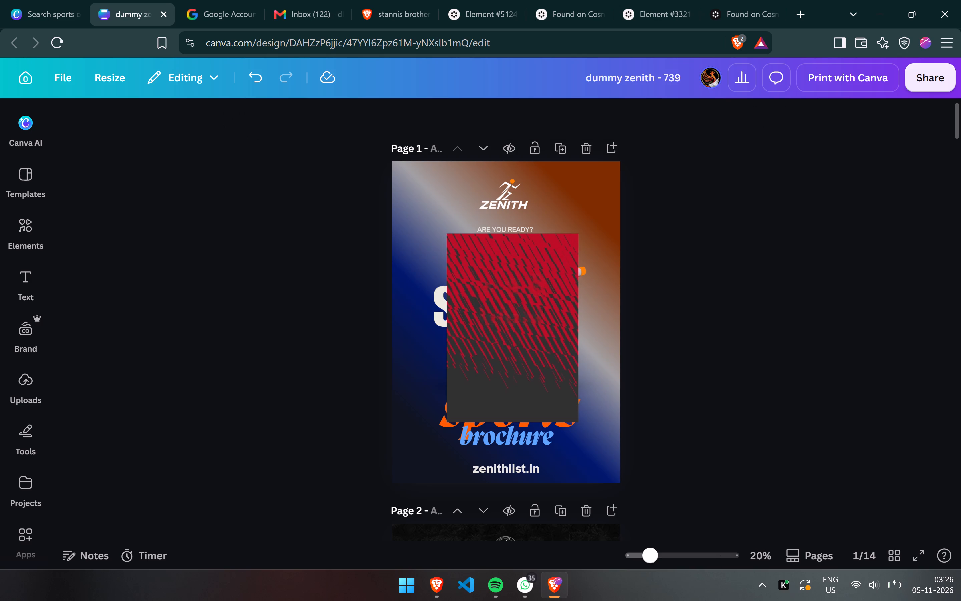
Remove the dark background from the red streak layer with BG Remover.
left_click(532, 307)
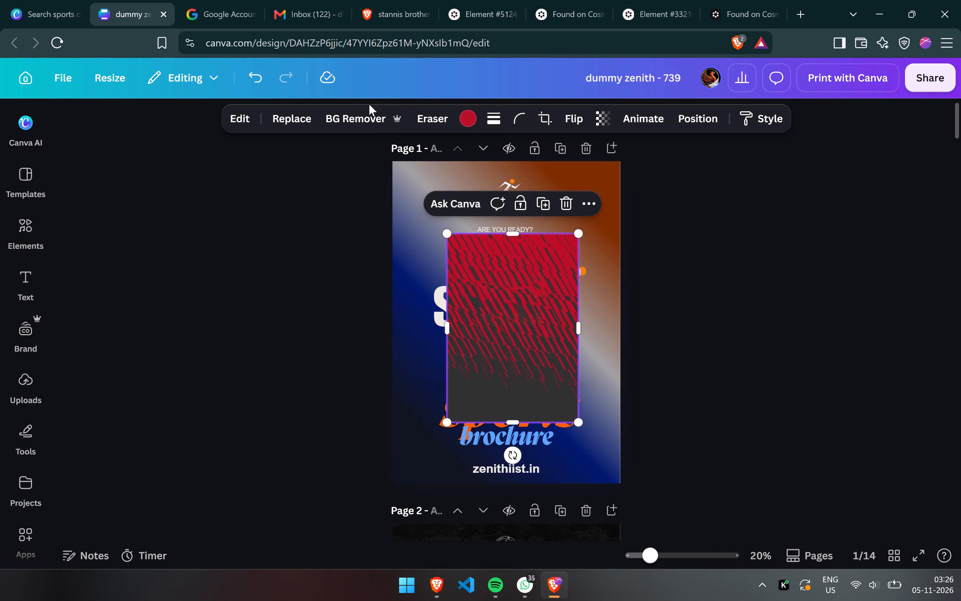
left_click(370, 125)
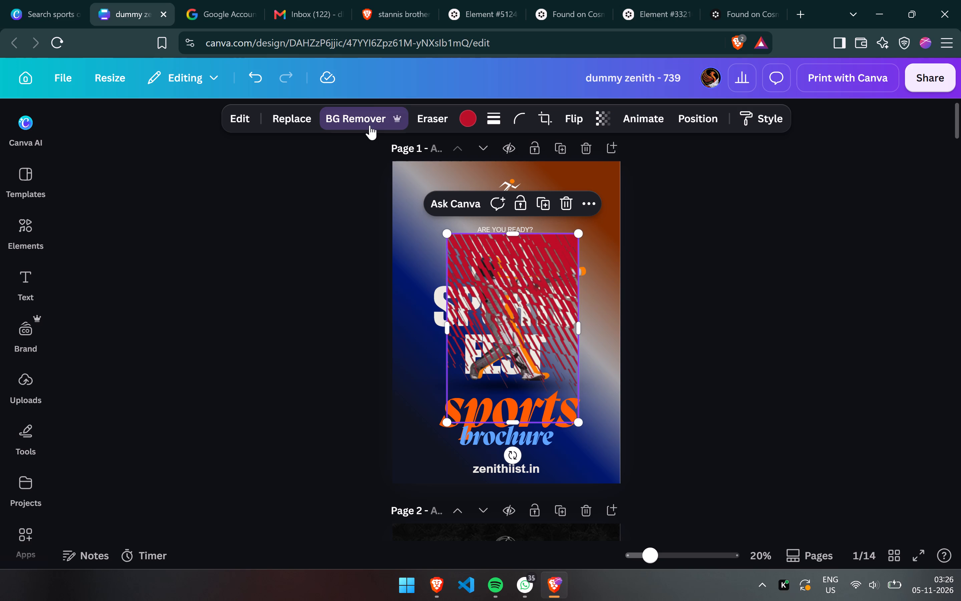
Move the red streak layer to the cover's top-left corner and enlarge it to span the full page.
left_click_drag(539, 302, 487, 230)
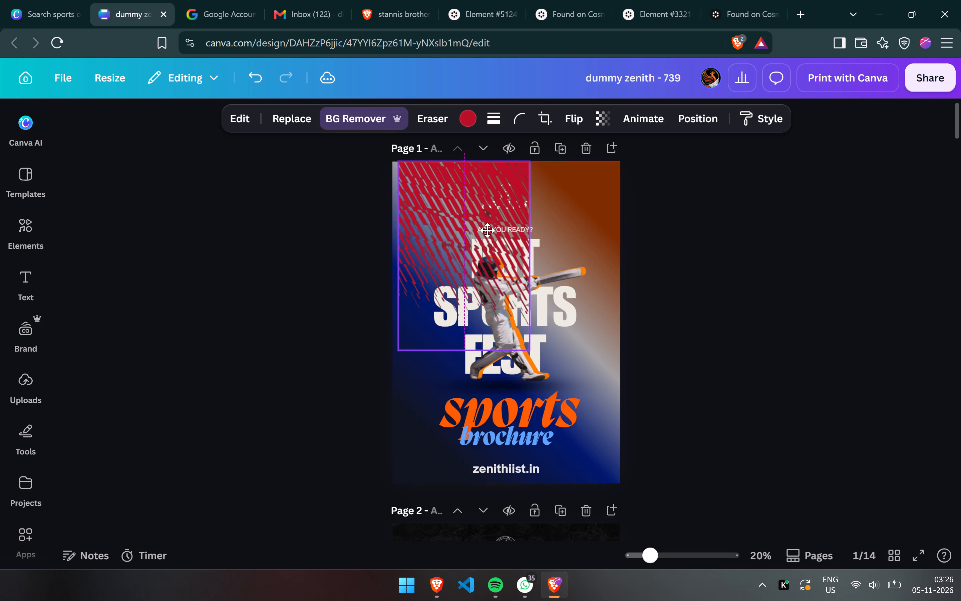
left_click_drag(487, 230, 479, 228)
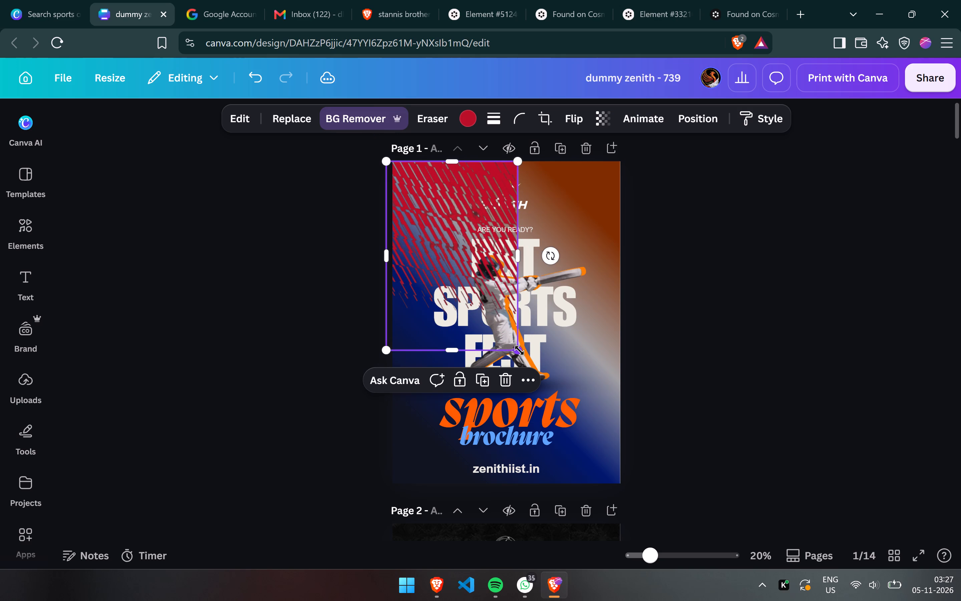
left_click_drag(519, 350, 480, 329)
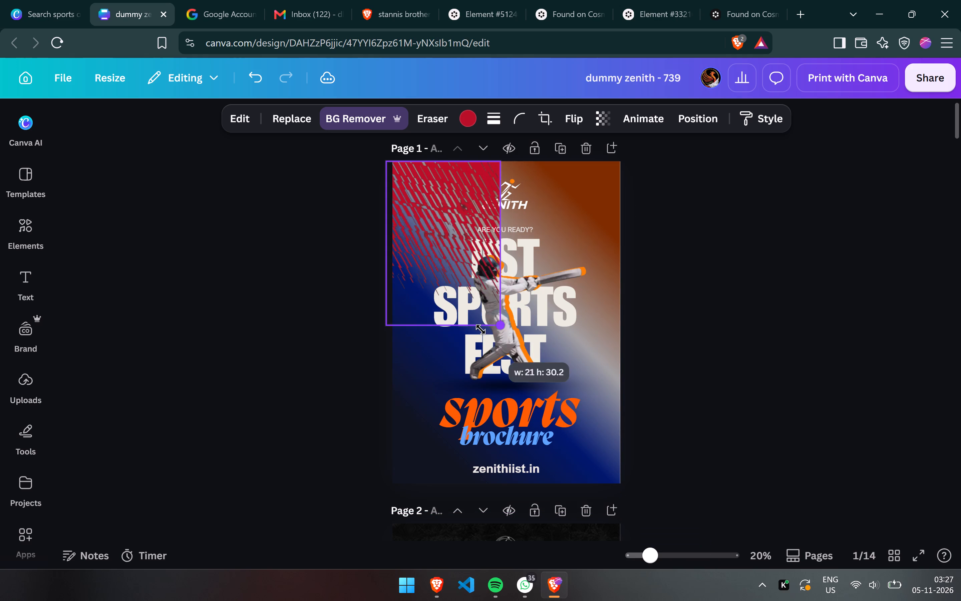
left_click_drag(480, 329, 472, 317)
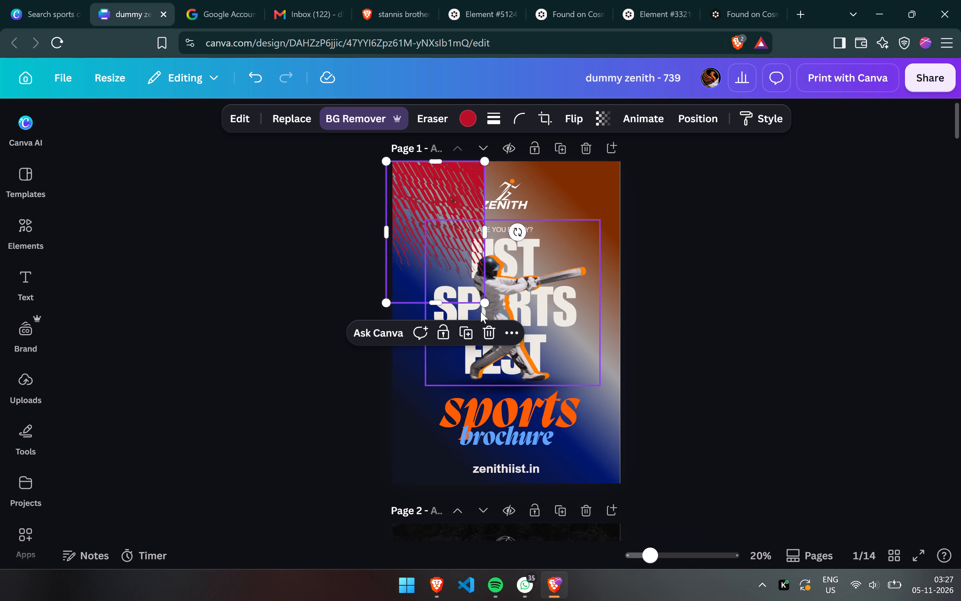
left_click_drag(484, 300, 658, 454)
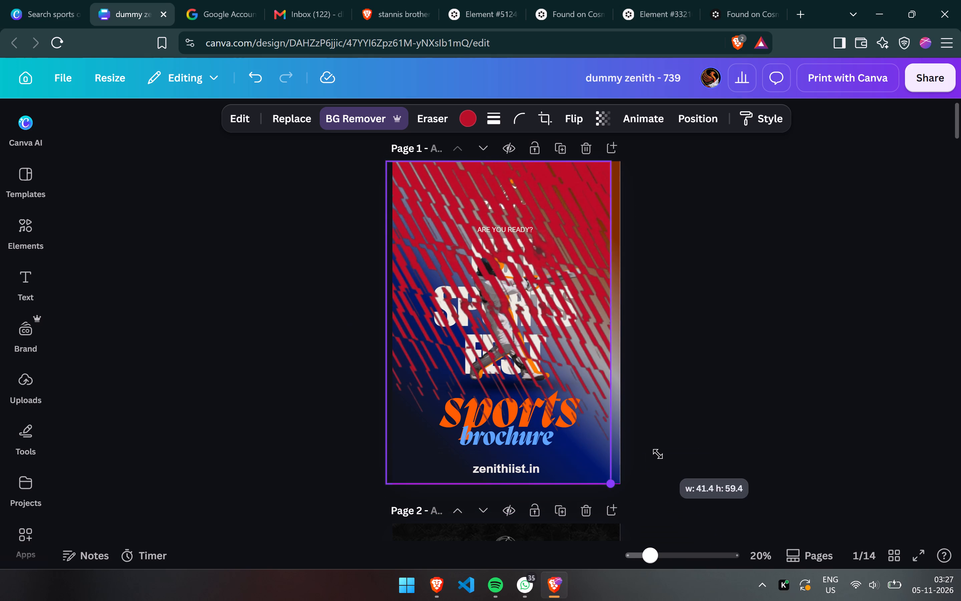
left_click_drag(658, 454, 660, 461)
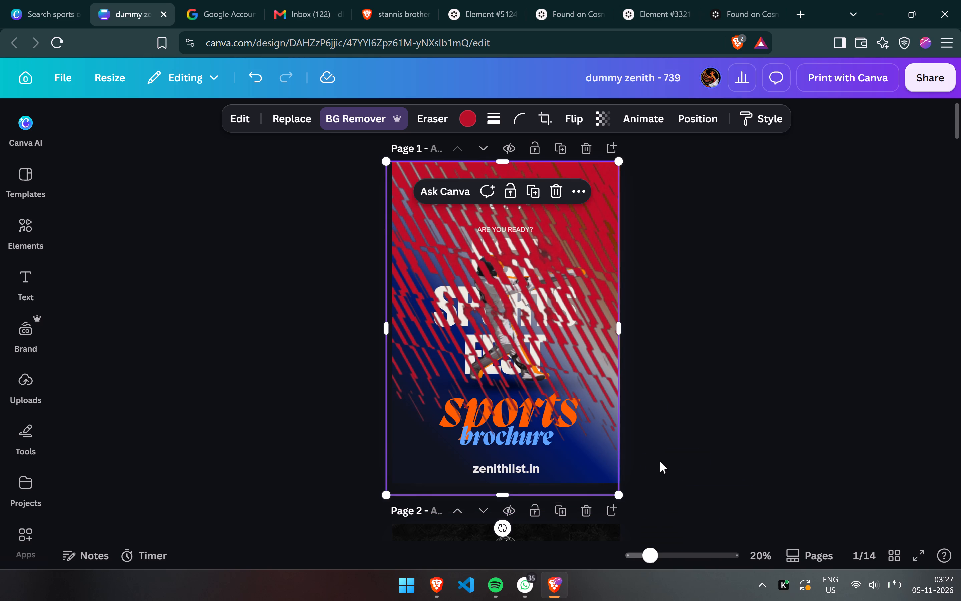
Apply the Cool filter's Scandi variant to the red streak layer at intensity 100.
left_click(250, 122)
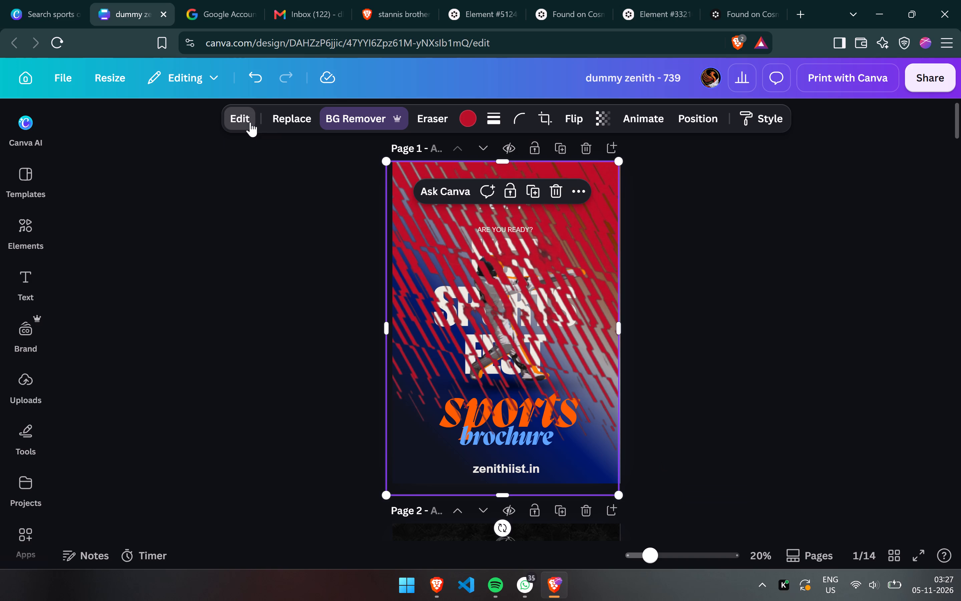
scroll(223, 456, "down", 3)
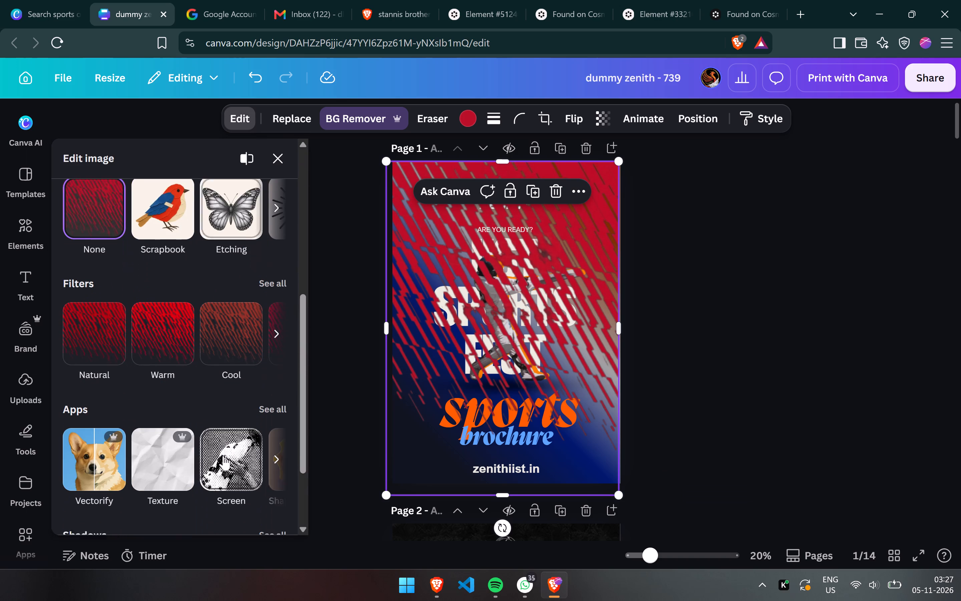
left_click(231, 325)
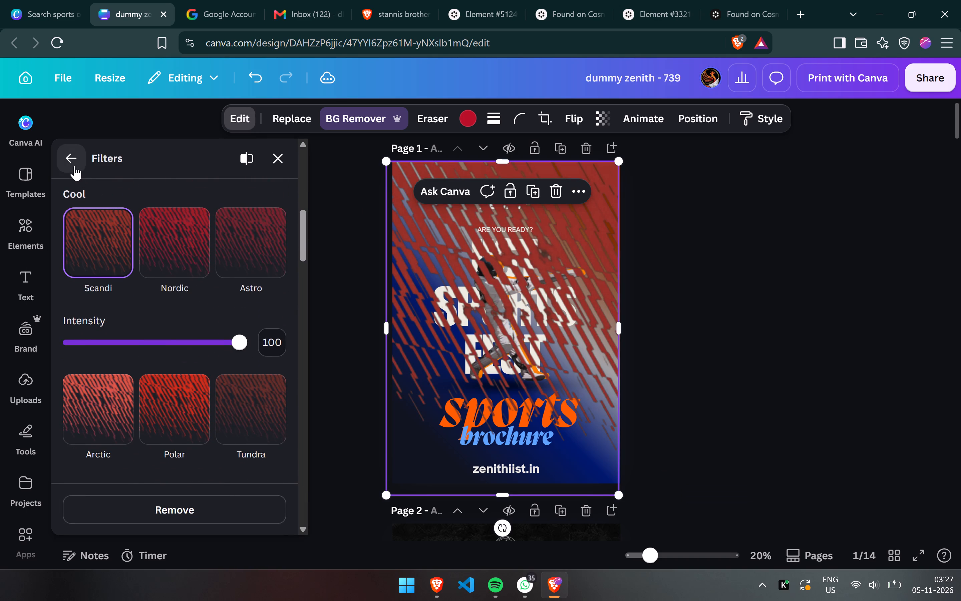
left_click(74, 166)
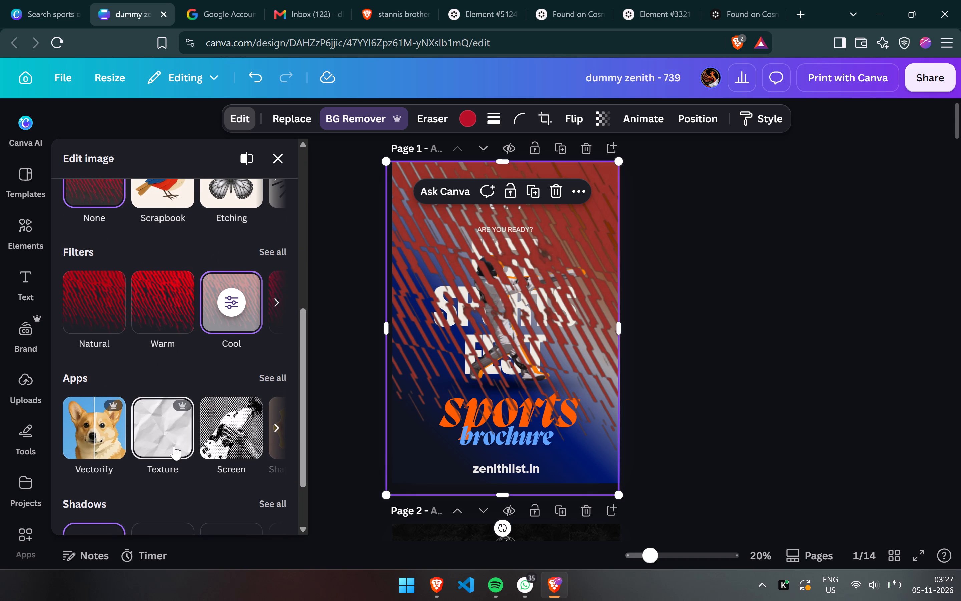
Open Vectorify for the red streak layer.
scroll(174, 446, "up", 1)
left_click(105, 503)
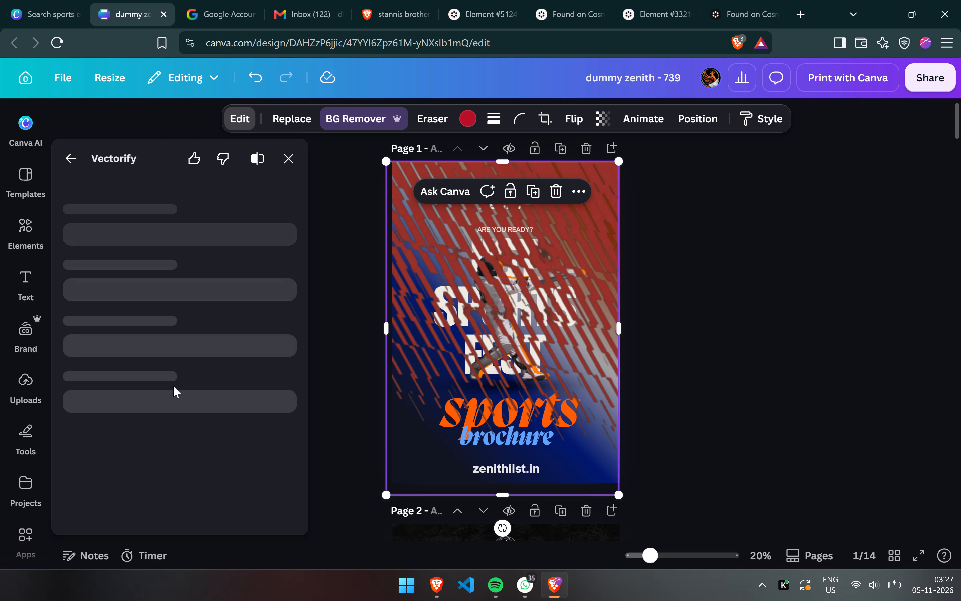
Set the red streak layer's transparency to 42.
left_click(605, 124)
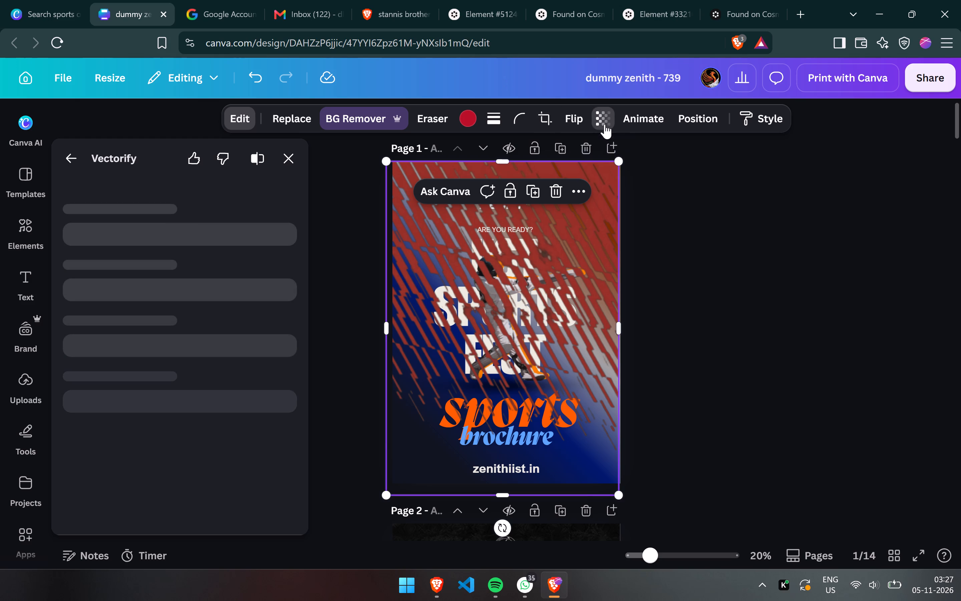
left_click_drag(579, 167, 567, 170)
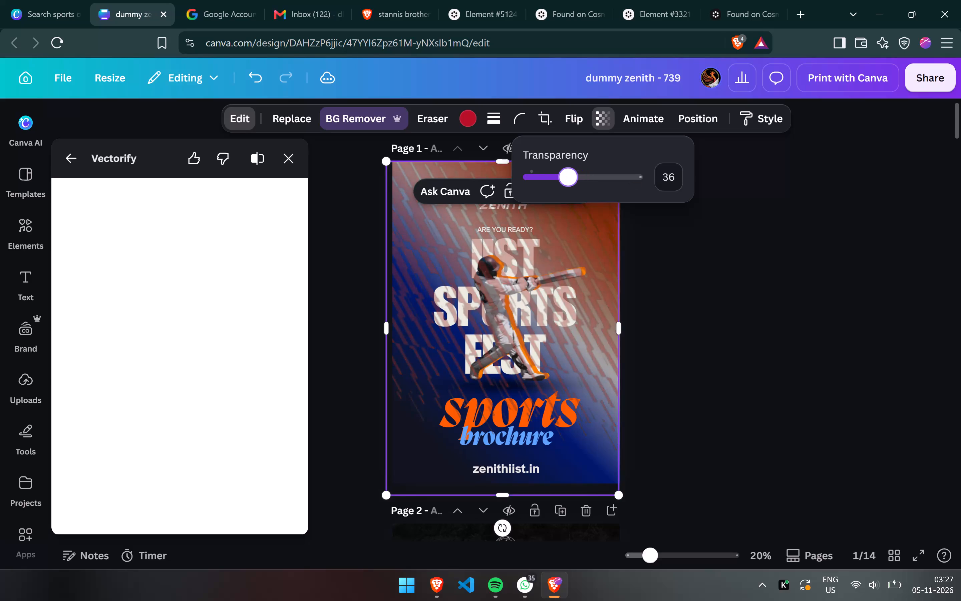
left_click_drag(567, 170, 575, 169)
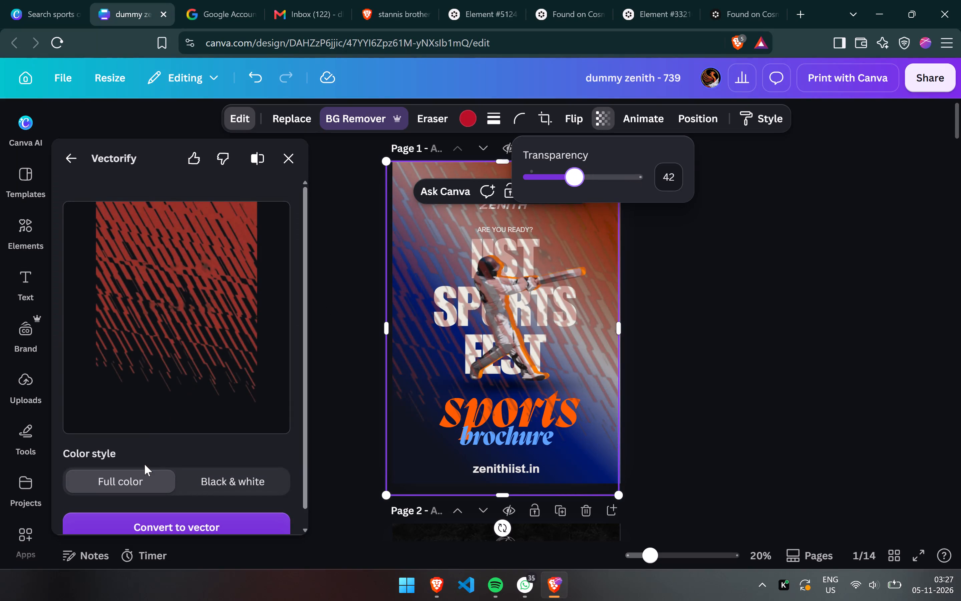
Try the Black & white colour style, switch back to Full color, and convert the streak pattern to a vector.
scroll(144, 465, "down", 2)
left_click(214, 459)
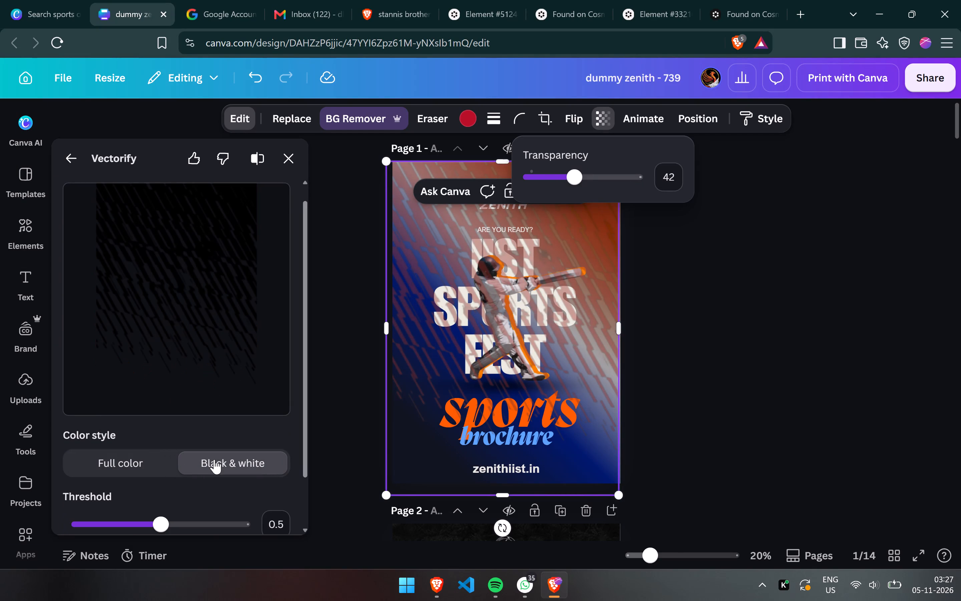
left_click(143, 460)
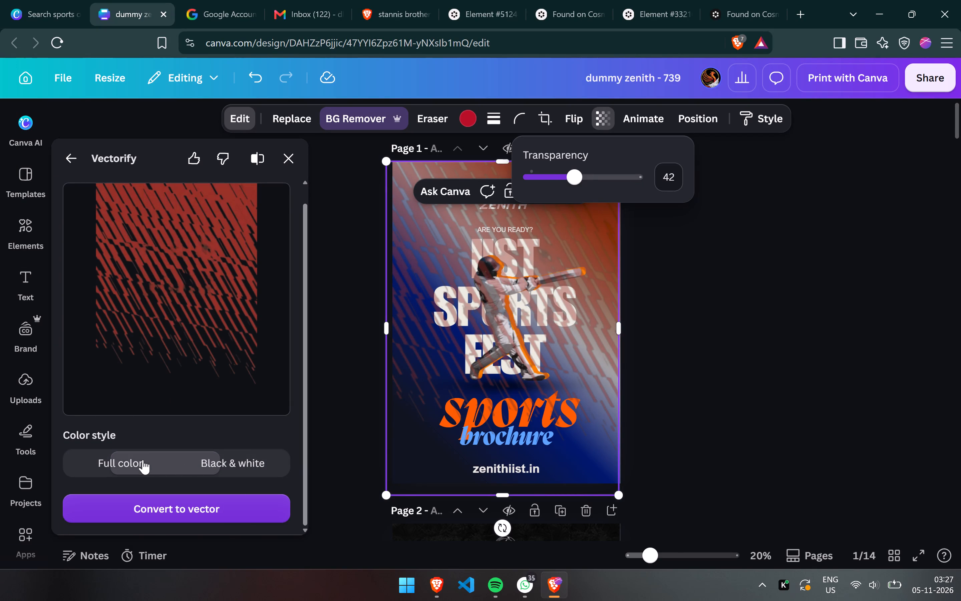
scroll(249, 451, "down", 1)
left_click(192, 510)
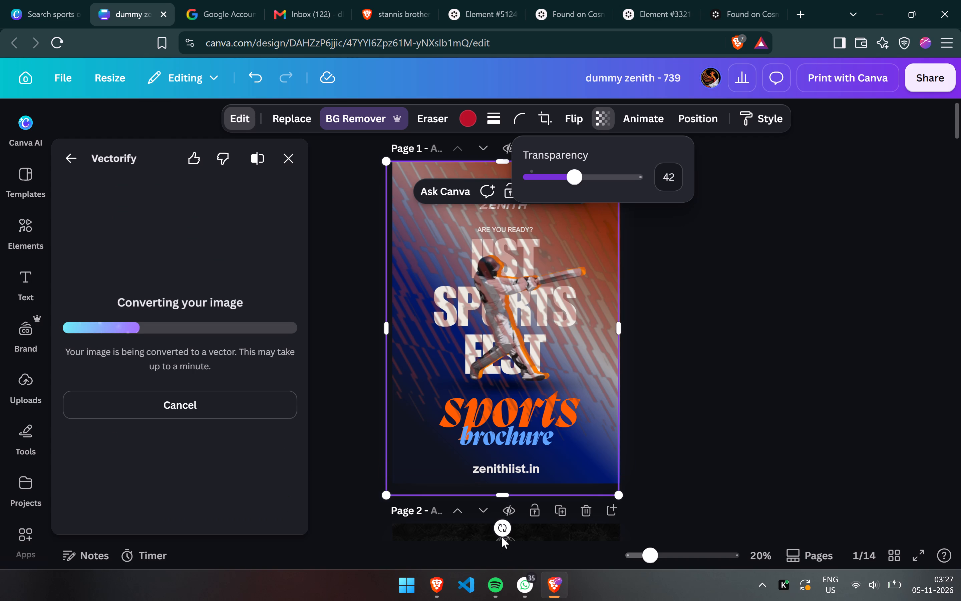
Rotate the streak layer nearly upside down, to about -178°.
left_click_drag(502, 531, 631, 186)
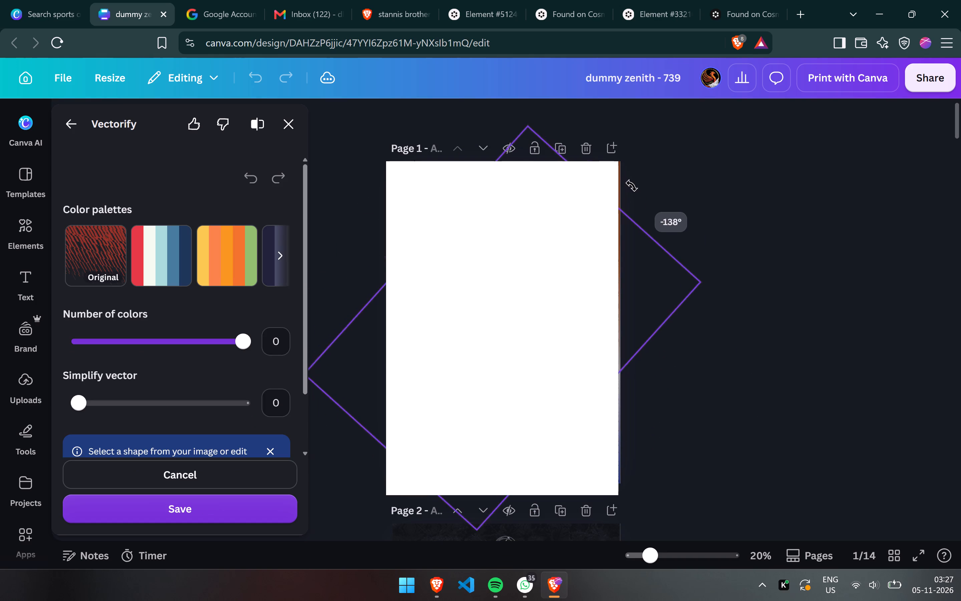
left_click_drag(631, 186, 518, 1)
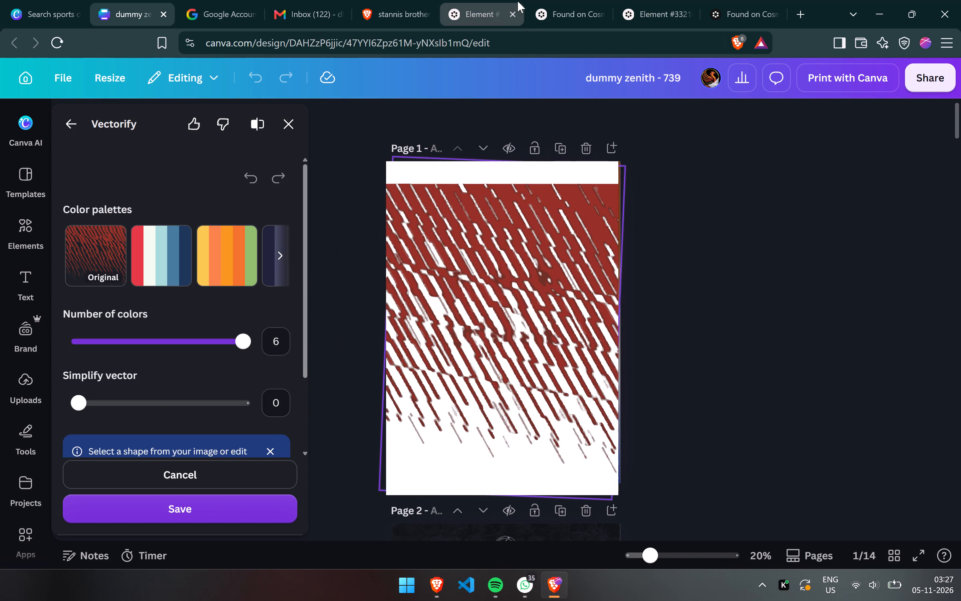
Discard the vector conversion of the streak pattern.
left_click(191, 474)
Reposition the rotated streak layer lower on the cover, with its top edge just above the ARE YOU READY? line.
left_click_drag(524, 460, 534, 459)
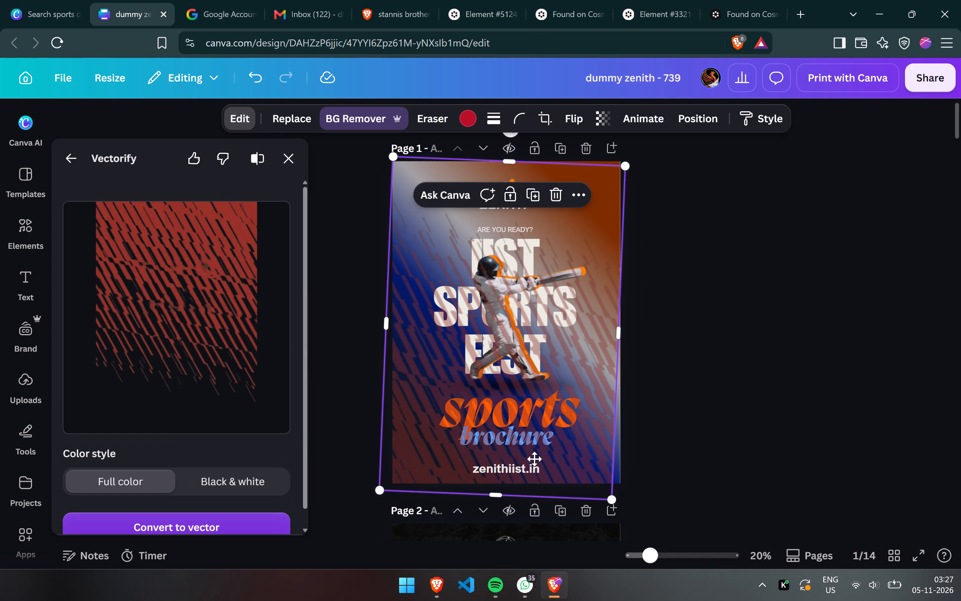
left_click_drag(534, 459, 522, 452)
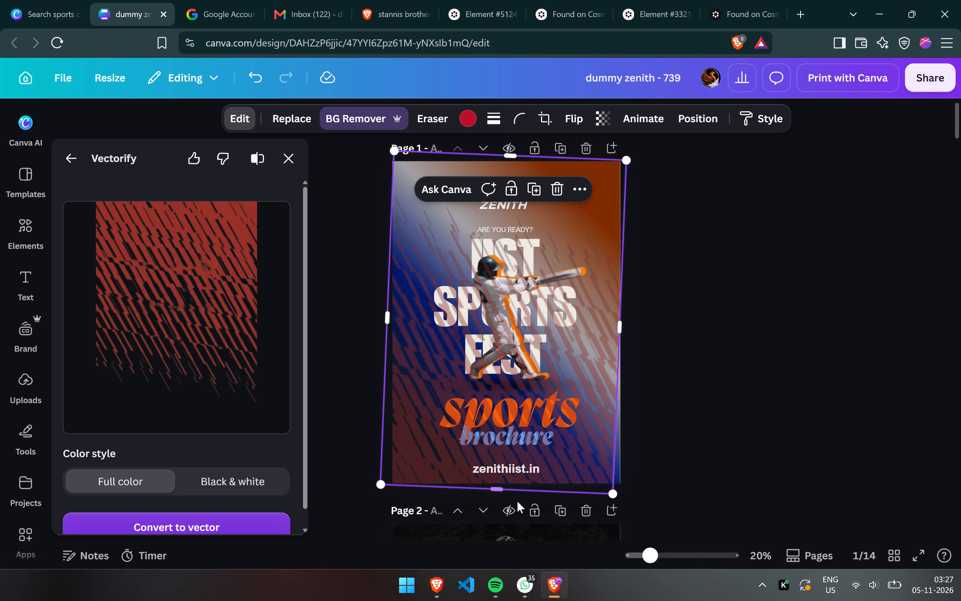
left_click_drag(615, 494, 626, 486)
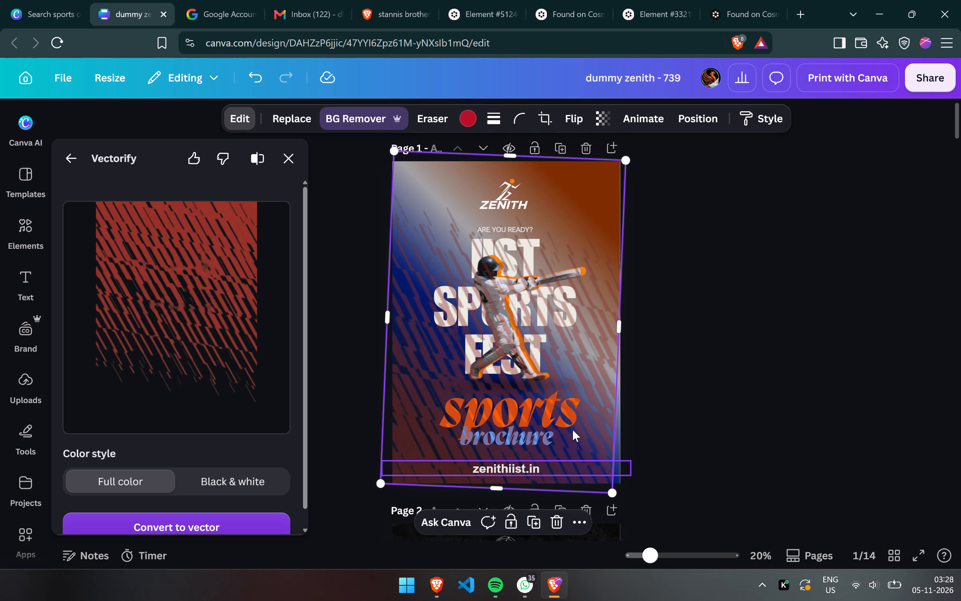
left_click_drag(577, 382, 590, 382)
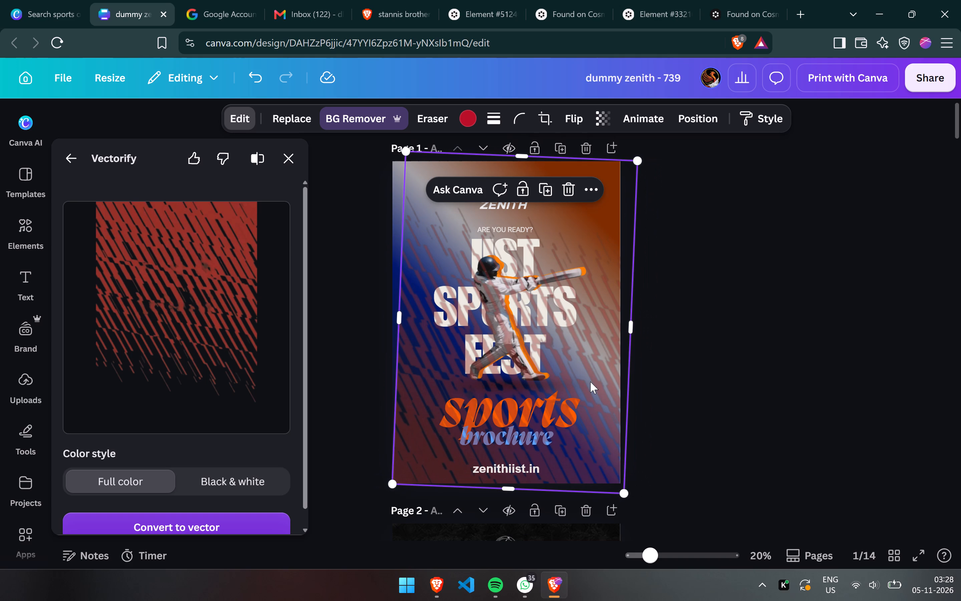
left_click_drag(513, 350, 510, 411)
left_click_drag(528, 397, 537, 308)
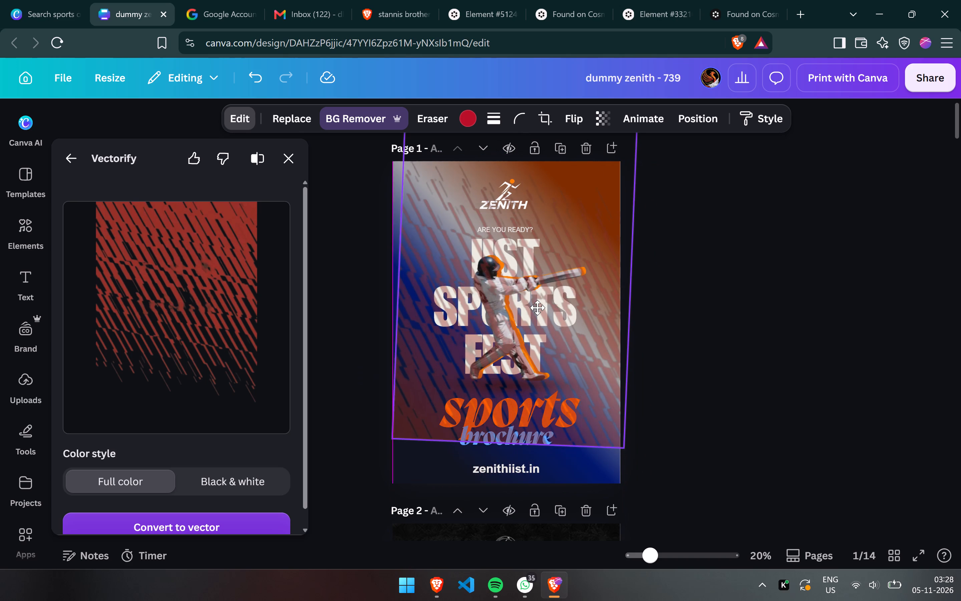
left_click_drag(537, 308, 529, 355)
left_click_drag(520, 347, 520, 367)
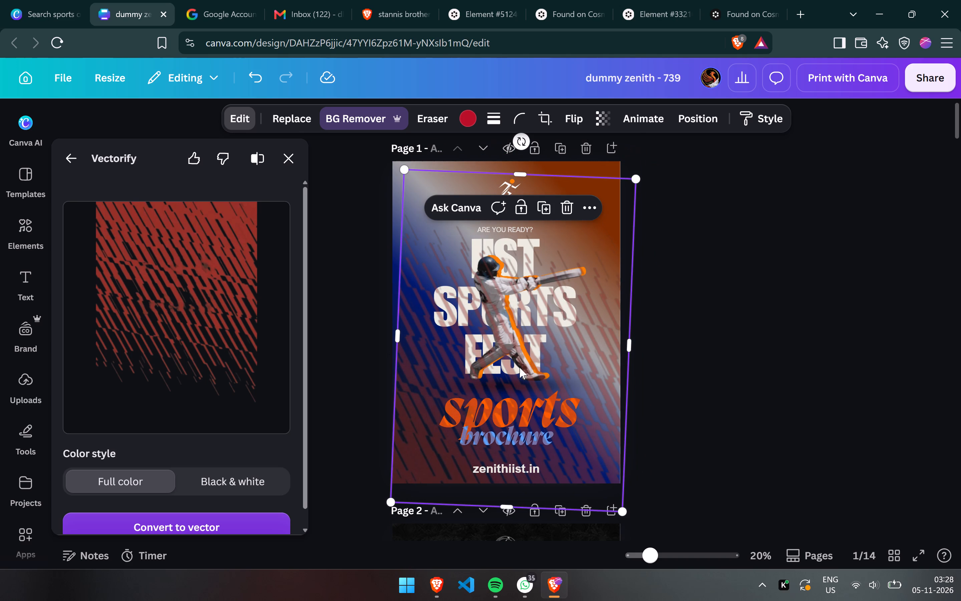
left_click_drag(520, 367, 520, 385)
Straighten the upside-down streak layer so its edges run parallel to the page edges.
left_click_drag(363, 375, 376, 378)
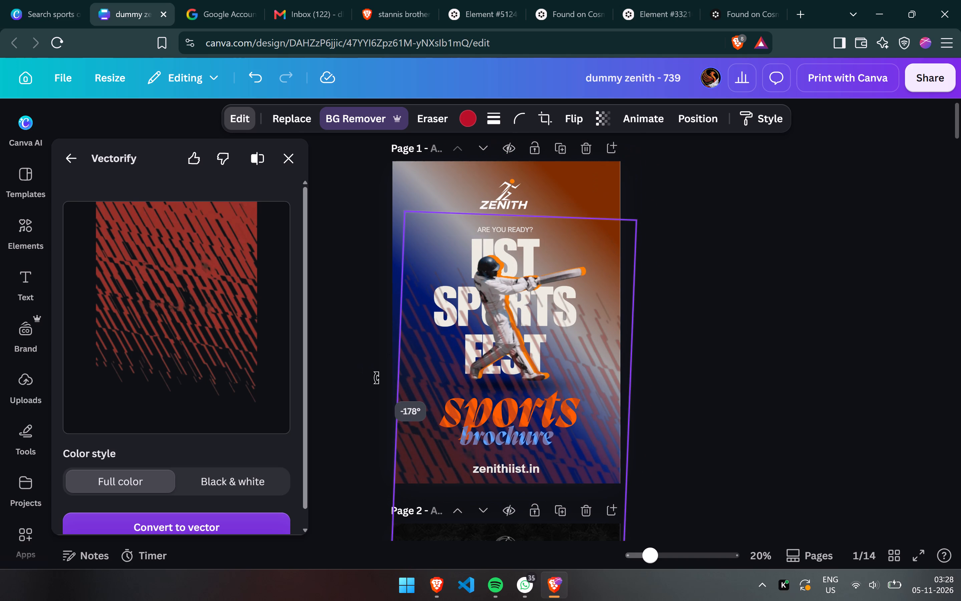
left_click_drag(376, 378, 396, 383)
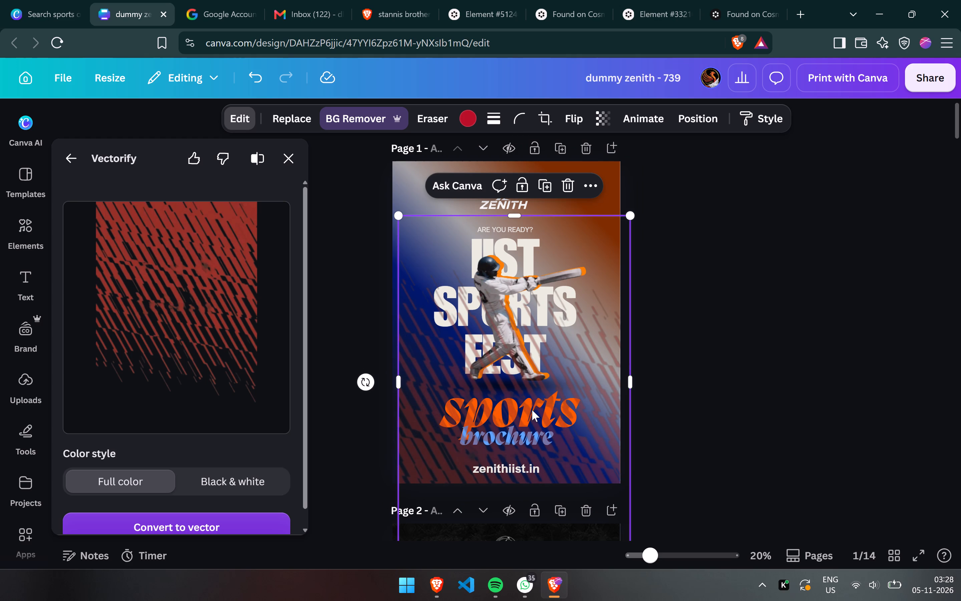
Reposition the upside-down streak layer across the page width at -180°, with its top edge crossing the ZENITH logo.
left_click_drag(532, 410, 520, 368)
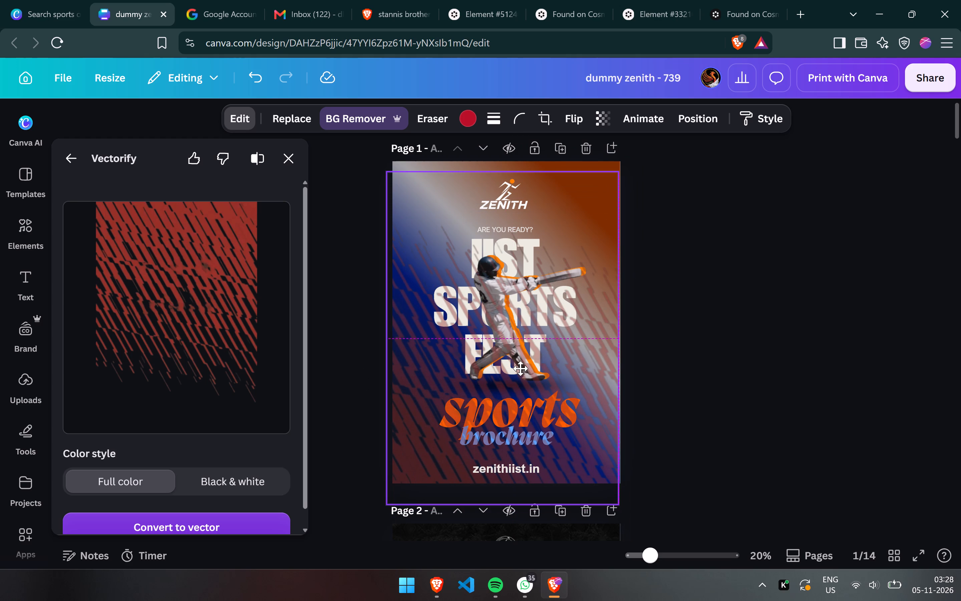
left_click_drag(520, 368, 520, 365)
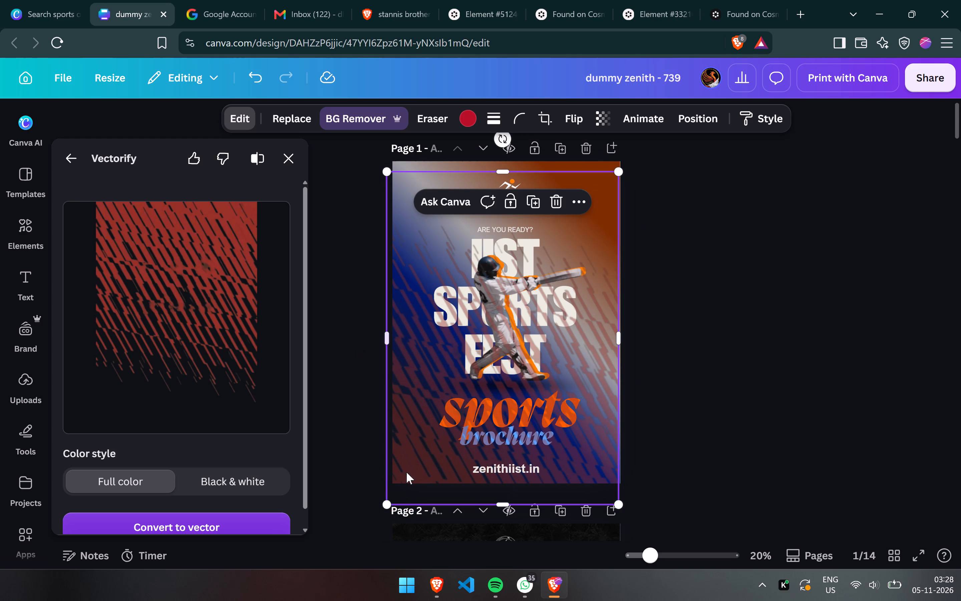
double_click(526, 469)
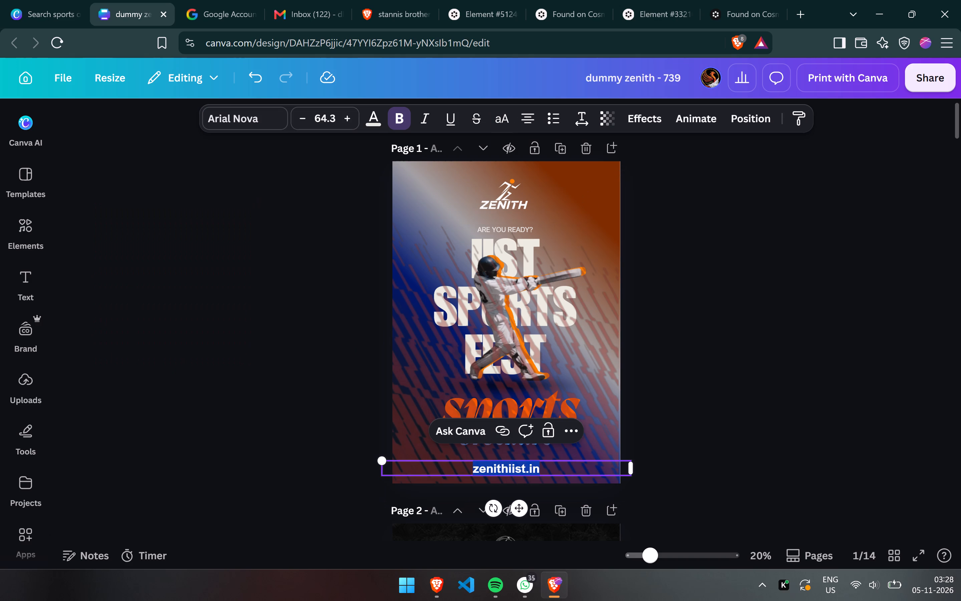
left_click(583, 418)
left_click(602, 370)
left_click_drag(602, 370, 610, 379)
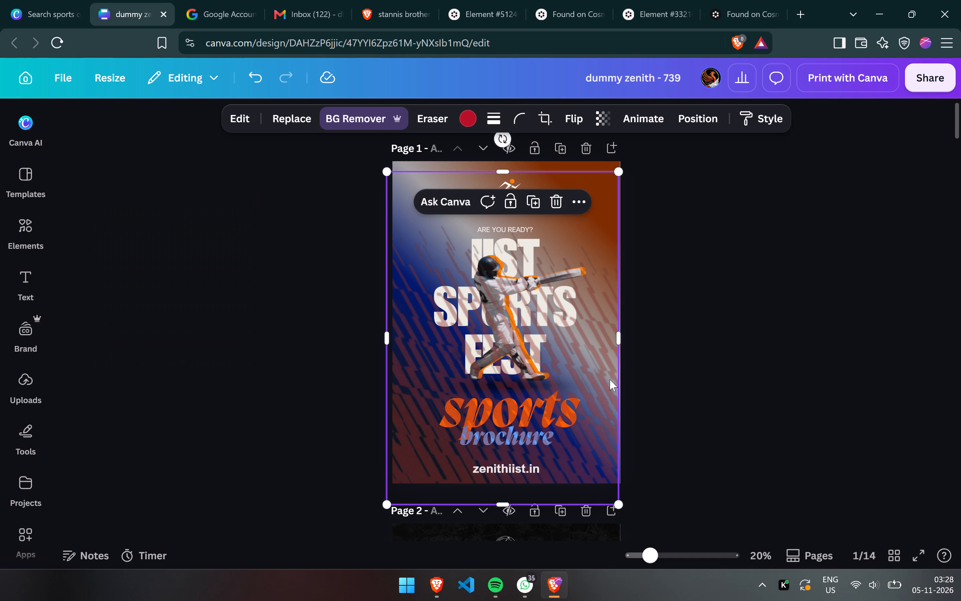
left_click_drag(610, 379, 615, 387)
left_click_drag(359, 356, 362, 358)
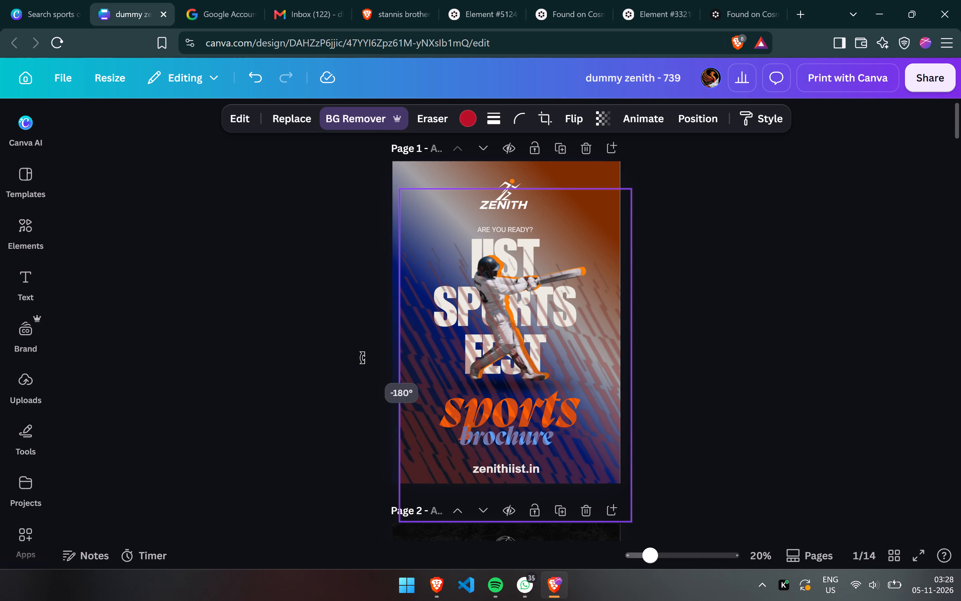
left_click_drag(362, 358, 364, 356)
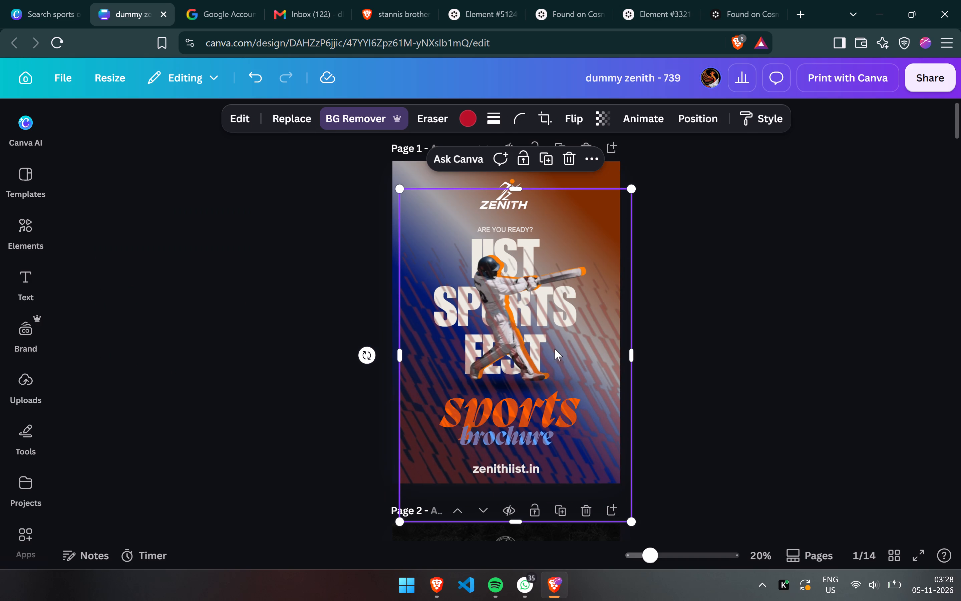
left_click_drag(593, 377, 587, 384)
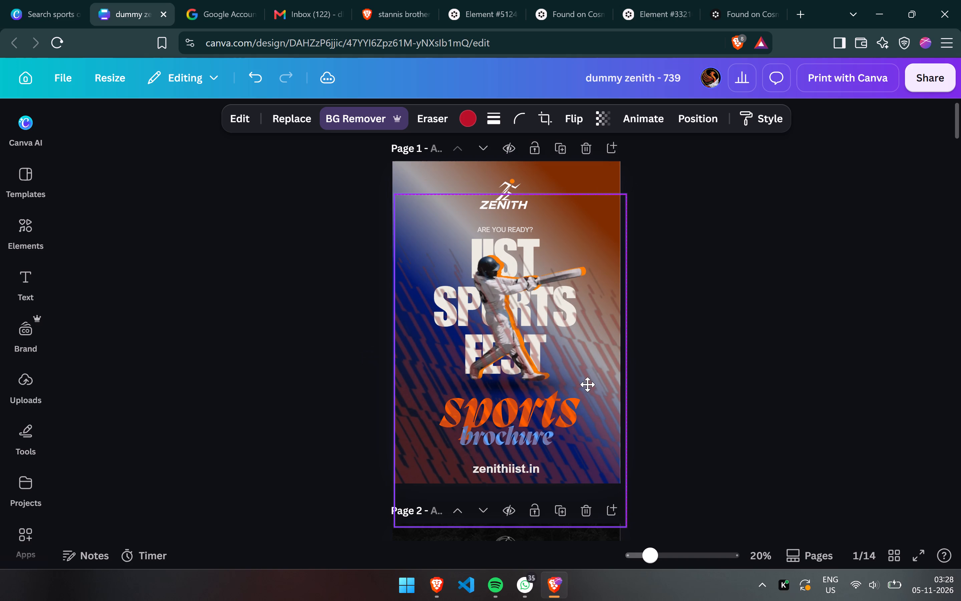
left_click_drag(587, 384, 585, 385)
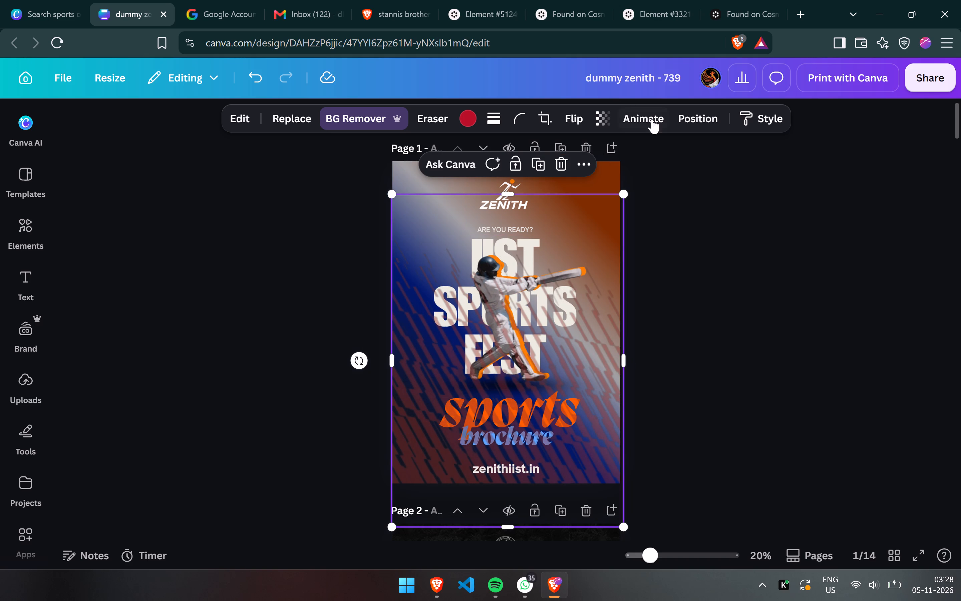
Send the streak layer to the back, behind the cover's text and batsman.
left_click(690, 124)
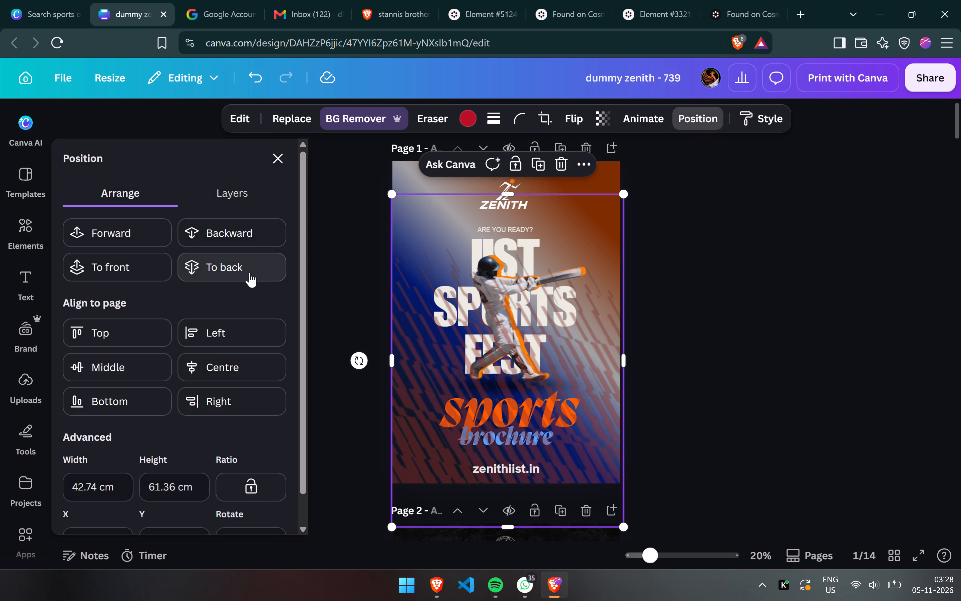
left_click(250, 273)
left_click(250, 273)
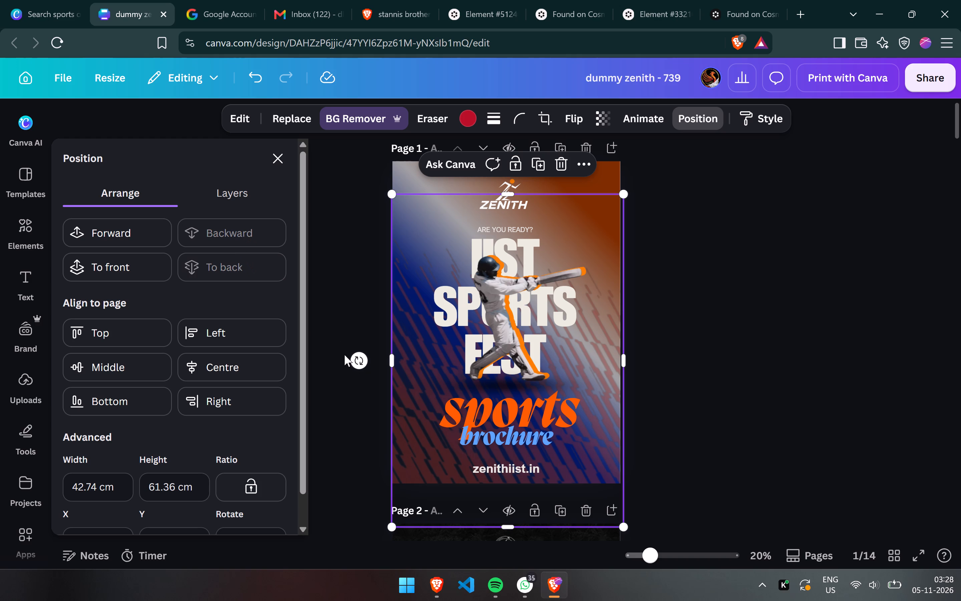
Rotate the streak layer clockwise nearly onto its side, so its streaks slant upward to the right.
left_click_drag(358, 358, 275, 134)
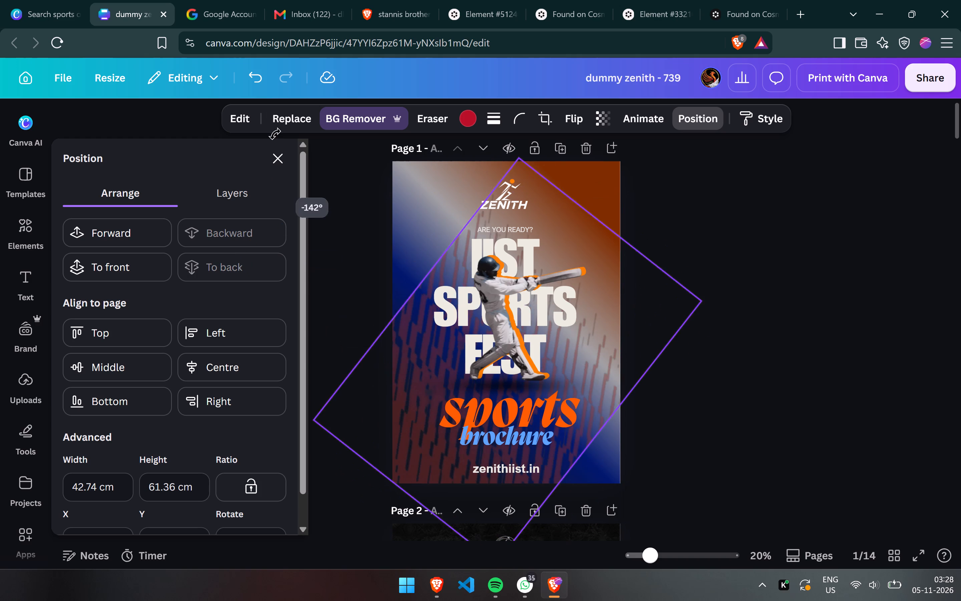
left_click_drag(275, 134, 438, 103)
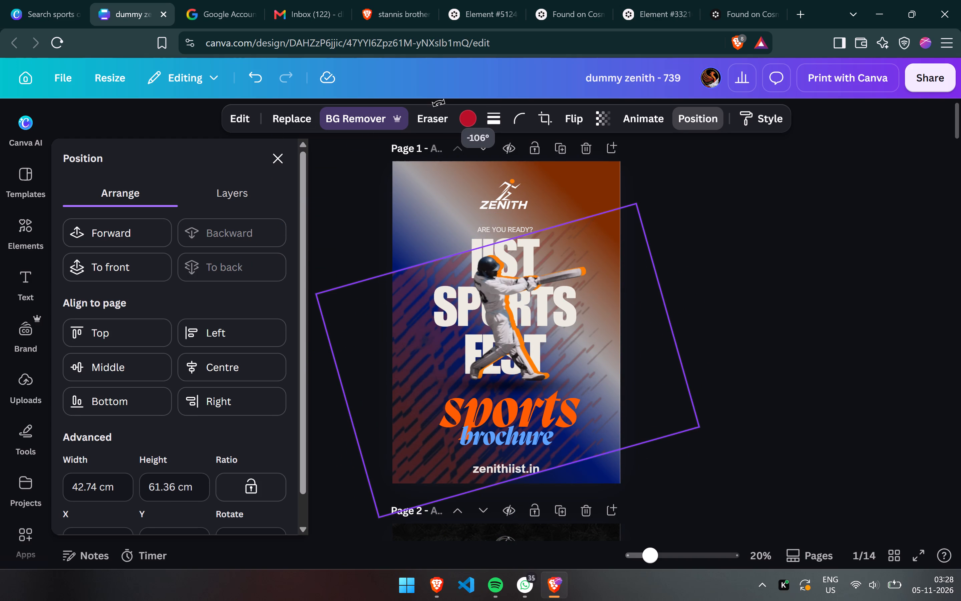
left_click_drag(438, 103, 429, 107)
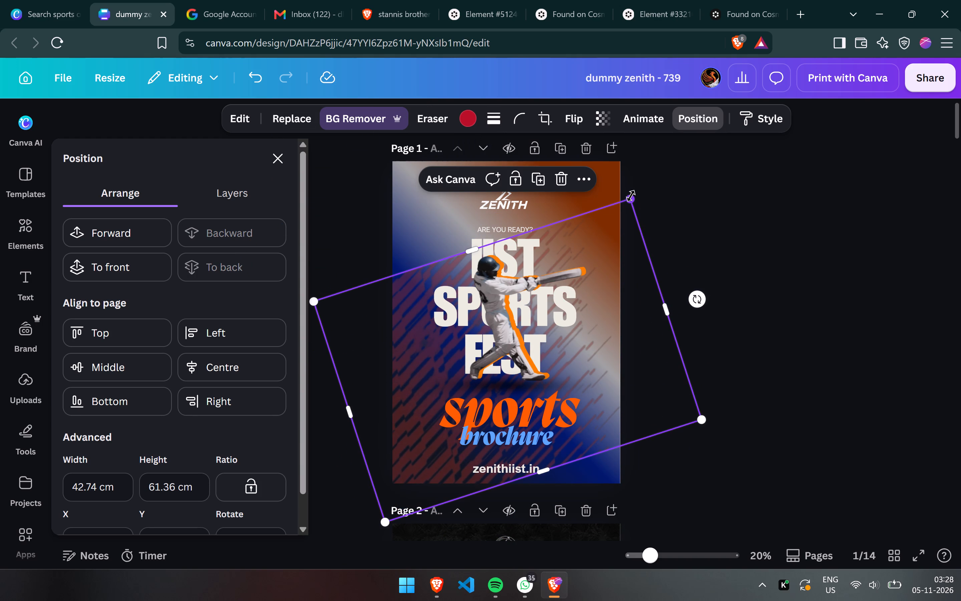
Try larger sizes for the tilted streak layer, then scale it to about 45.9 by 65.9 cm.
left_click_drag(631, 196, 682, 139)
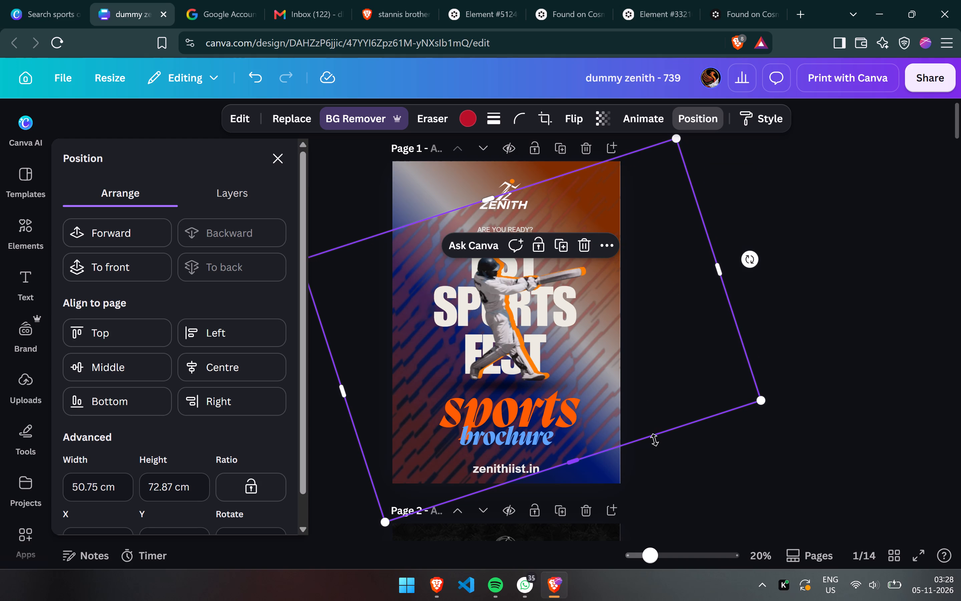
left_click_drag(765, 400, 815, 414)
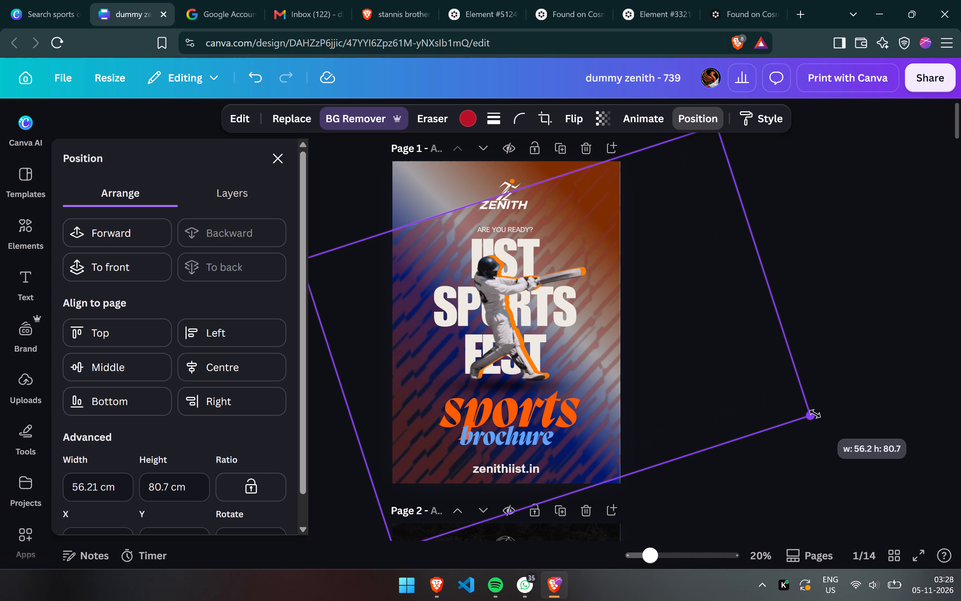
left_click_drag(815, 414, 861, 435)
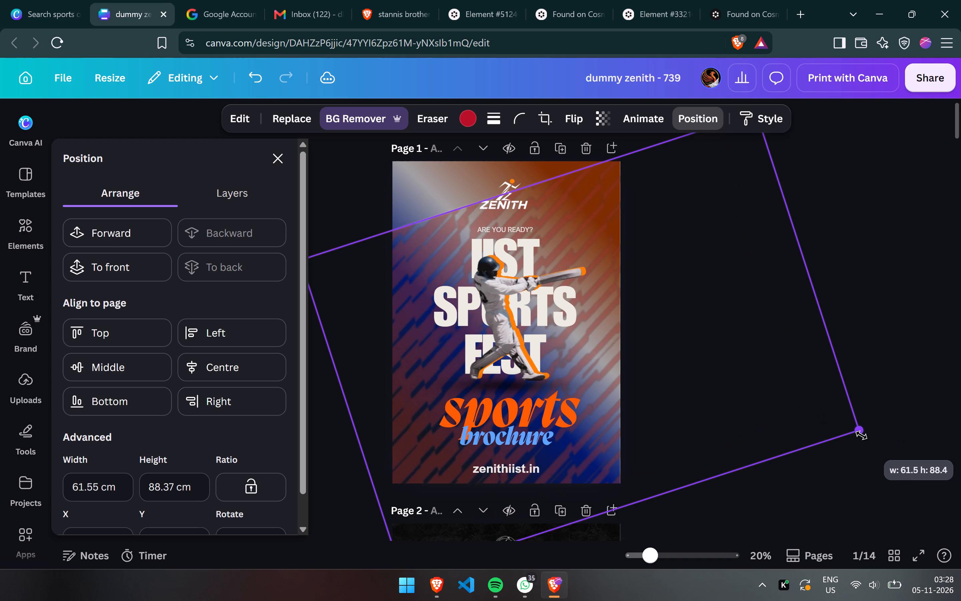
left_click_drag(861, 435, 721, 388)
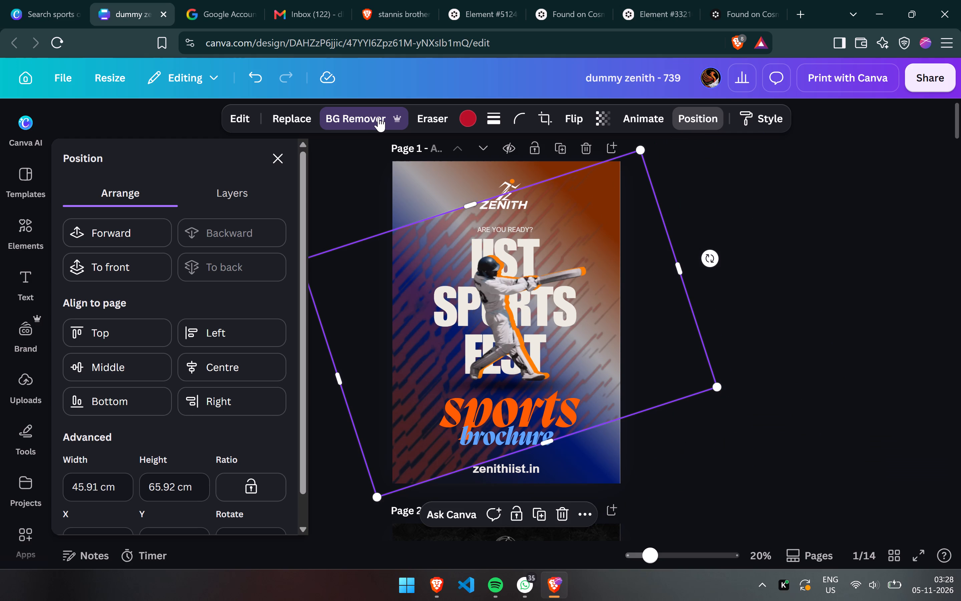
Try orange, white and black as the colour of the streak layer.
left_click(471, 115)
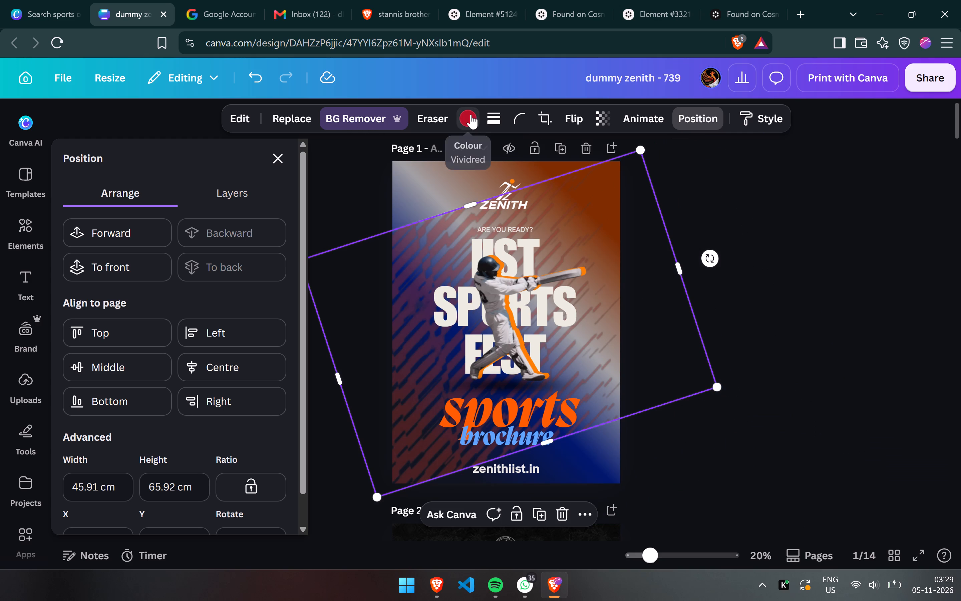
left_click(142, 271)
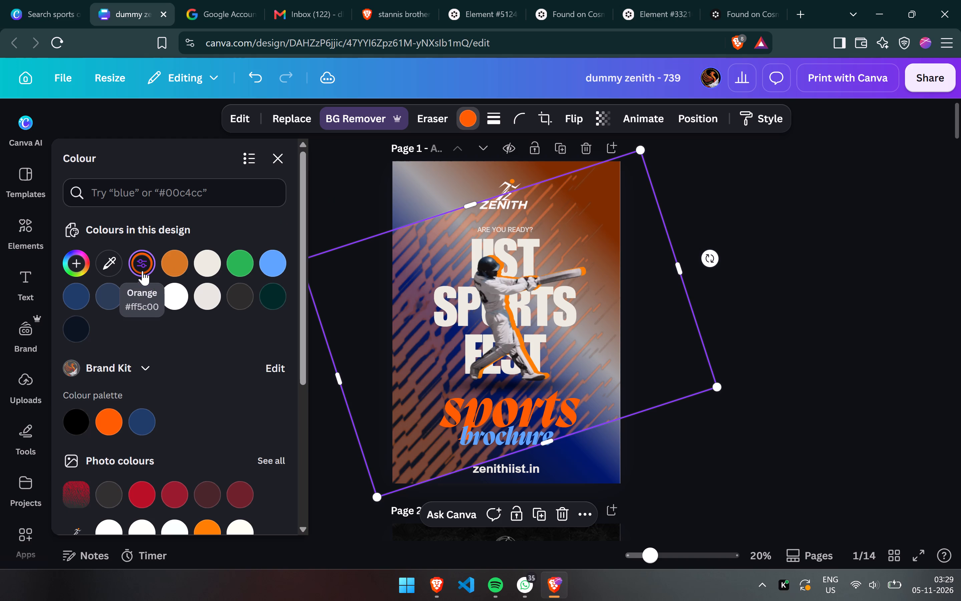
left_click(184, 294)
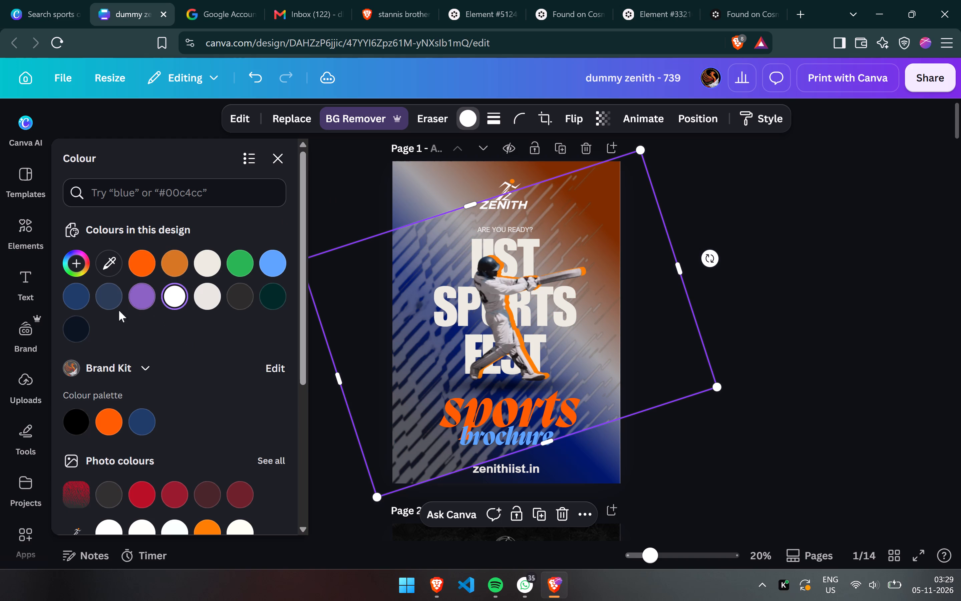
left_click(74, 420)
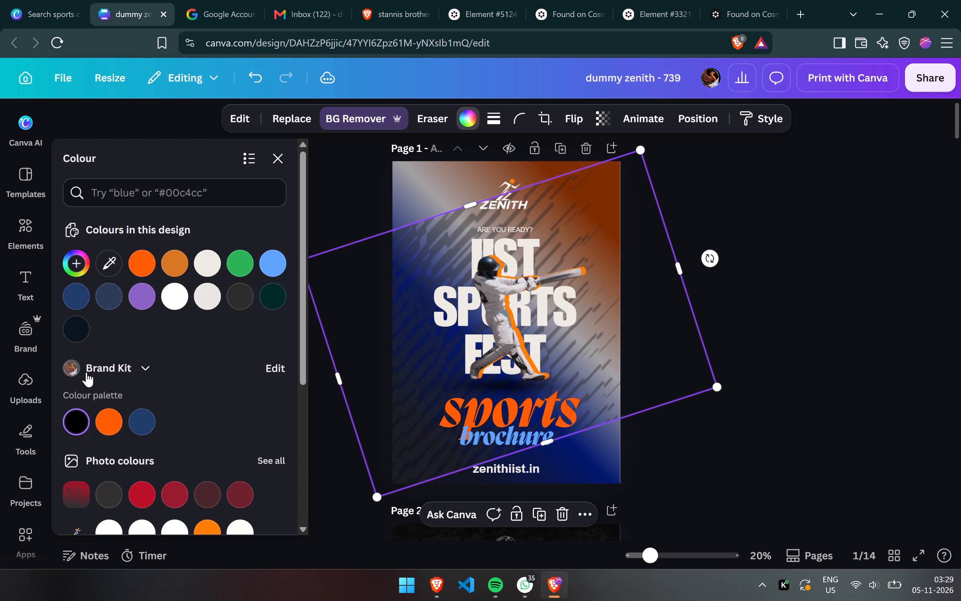
Set the streak layer's colour to bright orange #FF5C00, testing darker shades of it along the way.
left_click(143, 264)
left_click(143, 264)
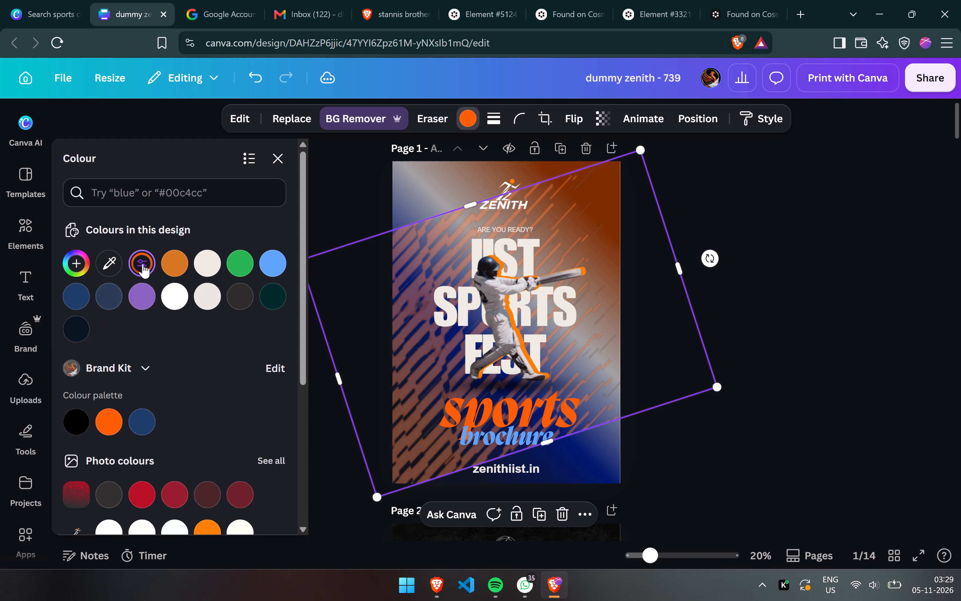
left_click_drag(219, 310, 326, 362)
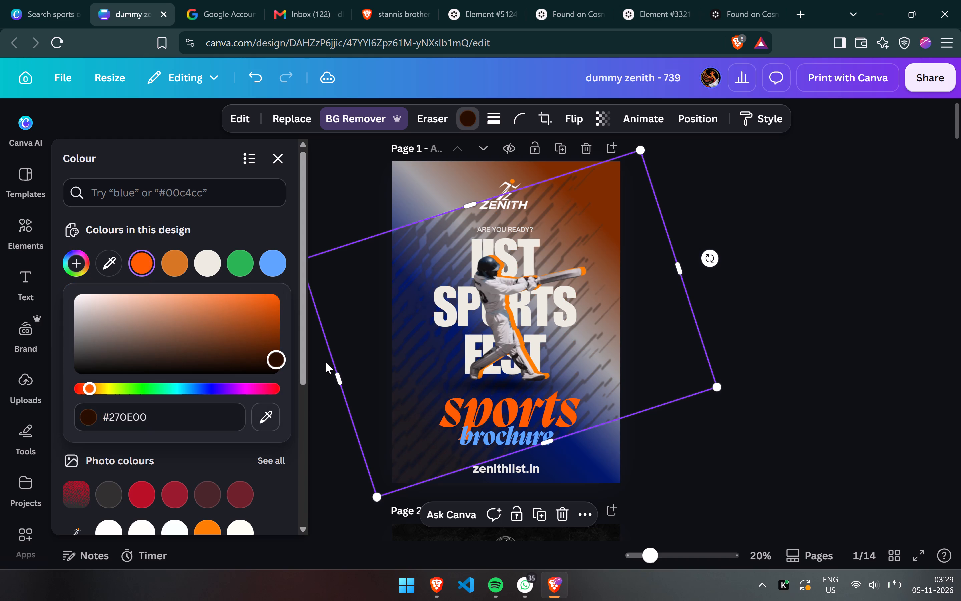
left_click_drag(326, 362, 354, 265)
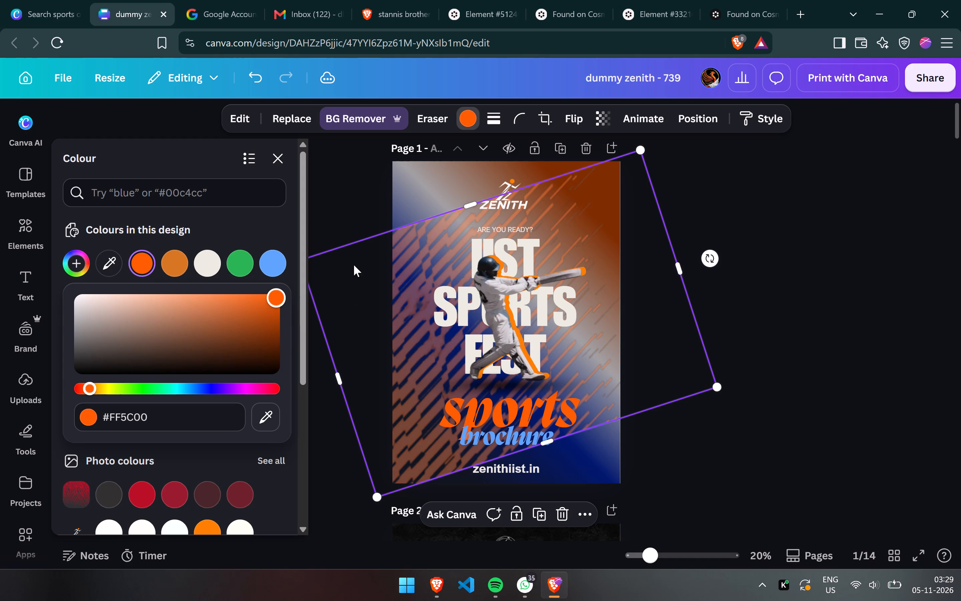
left_click_drag(354, 265, 368, 293)
left_click_drag(368, 293, 356, 314)
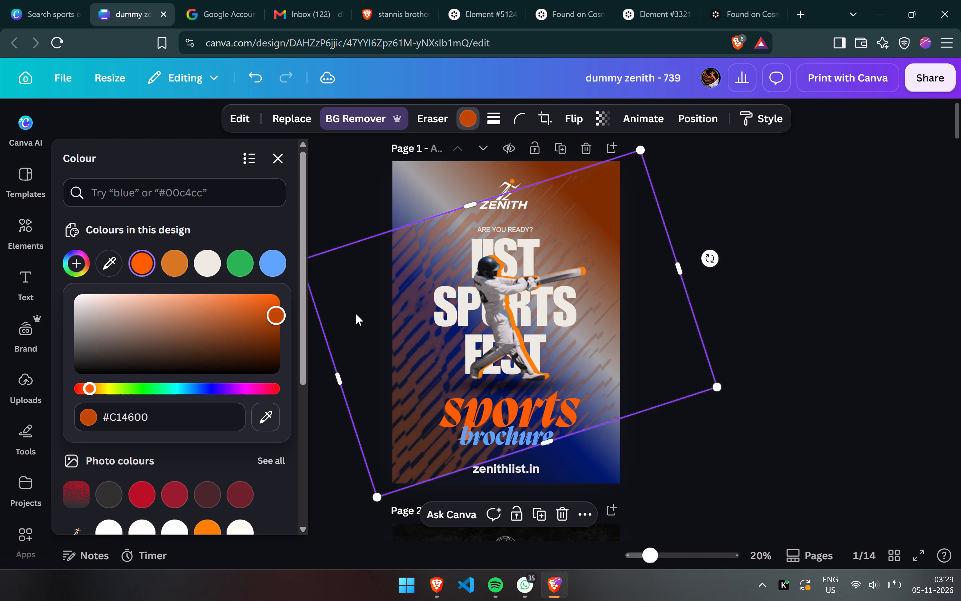
left_click_drag(356, 314, 376, 293)
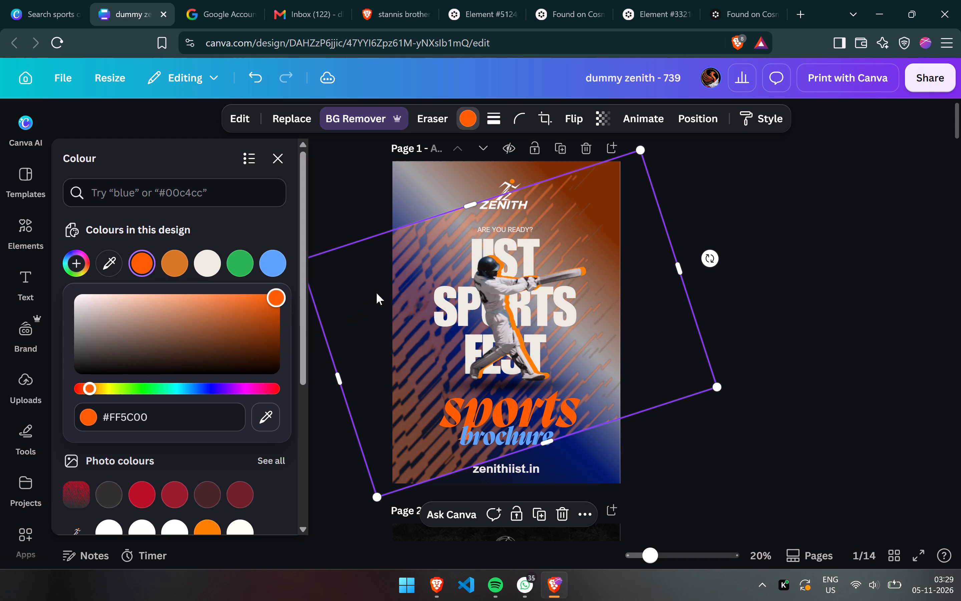
left_click(884, 253)
left_click(884, 253)
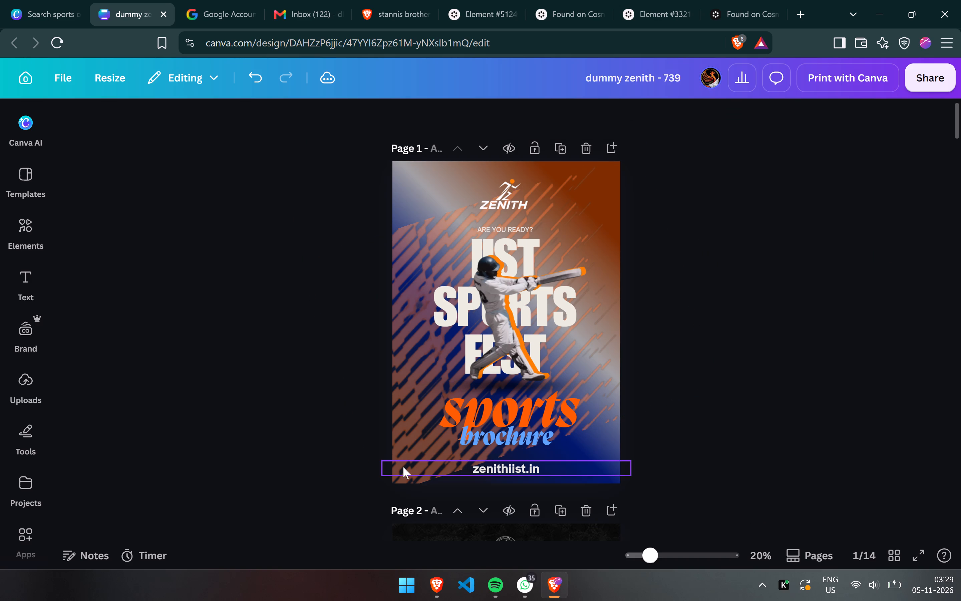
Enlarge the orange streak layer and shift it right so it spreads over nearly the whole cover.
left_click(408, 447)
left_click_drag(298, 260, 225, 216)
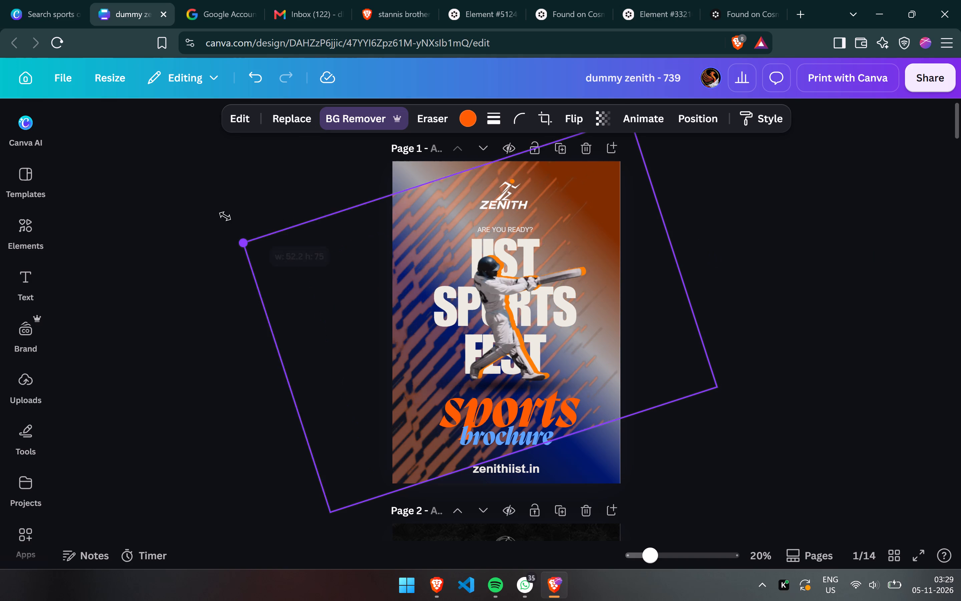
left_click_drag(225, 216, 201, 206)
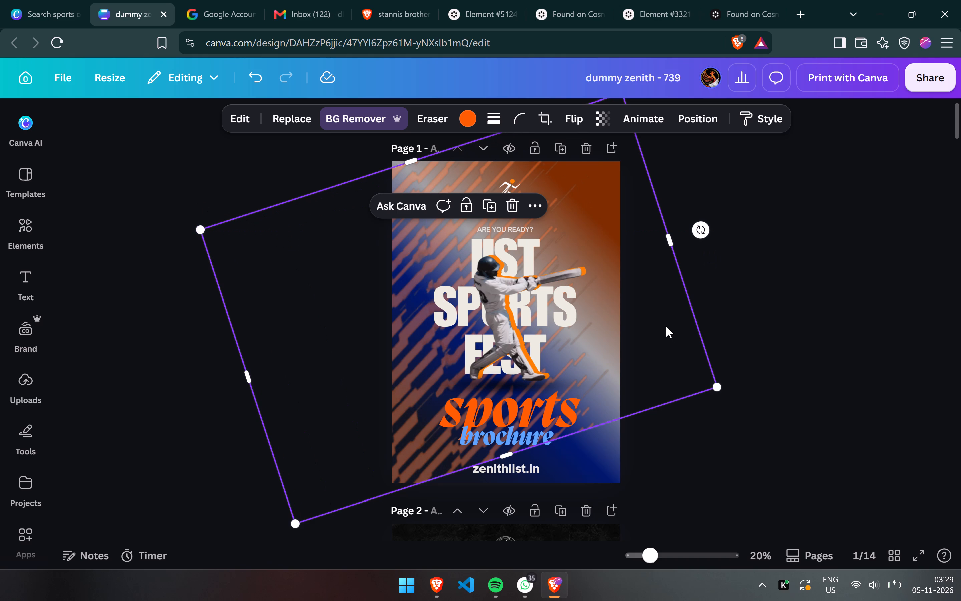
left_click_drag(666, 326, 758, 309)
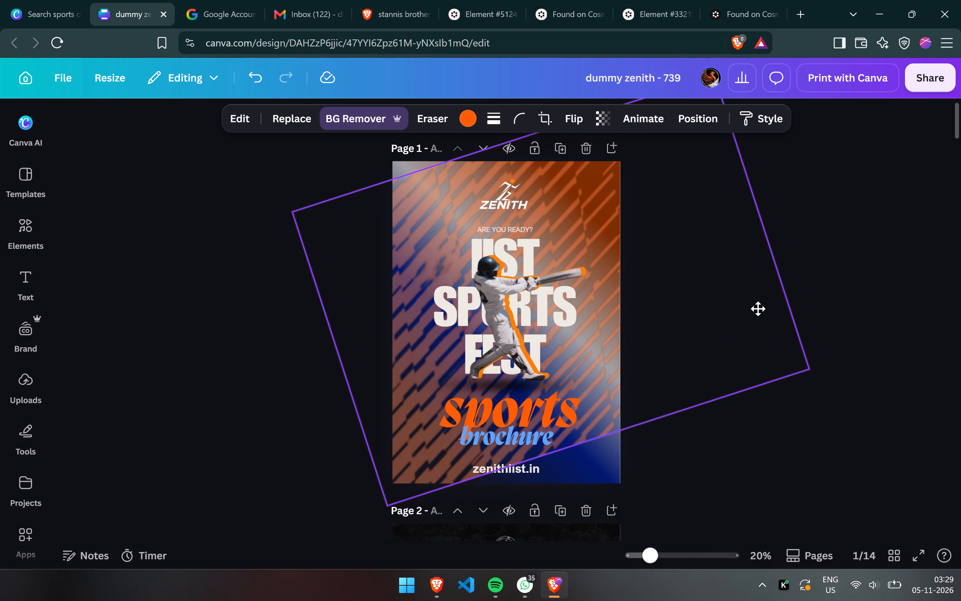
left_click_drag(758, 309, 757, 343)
Shrink the orange streak layer and place it over the cover's lower half, with its slanted upper edge crossing the SPORTS line.
left_click_drag(806, 404, 632, 367)
left_click_drag(594, 332, 626, 349)
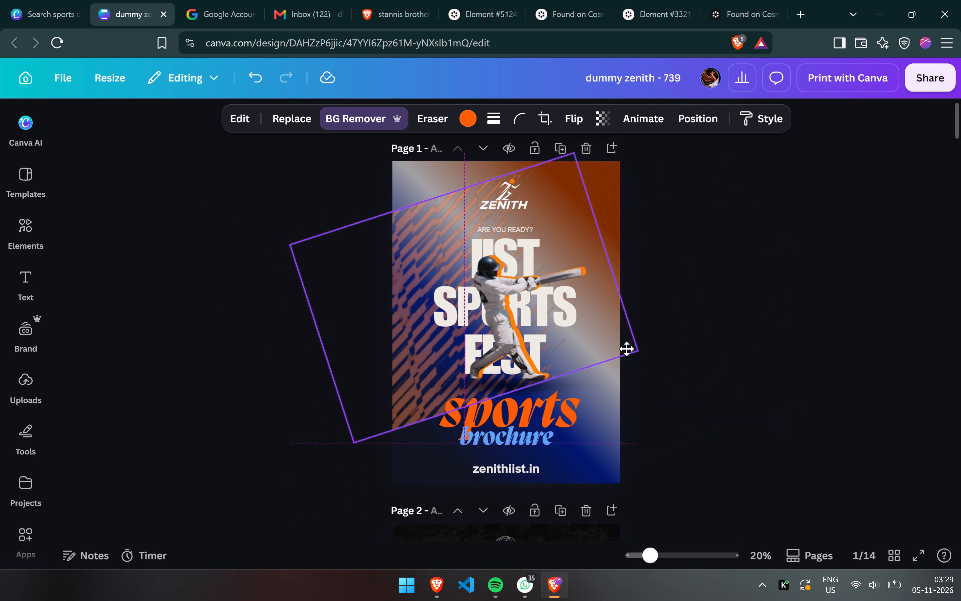
left_click_drag(626, 349, 683, 432)
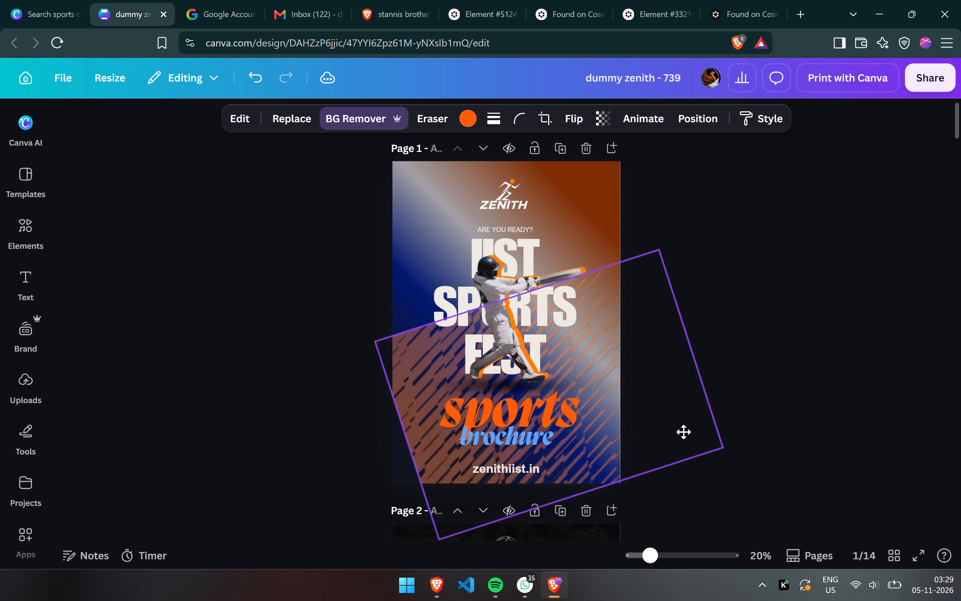
left_click_drag(683, 432, 677, 436)
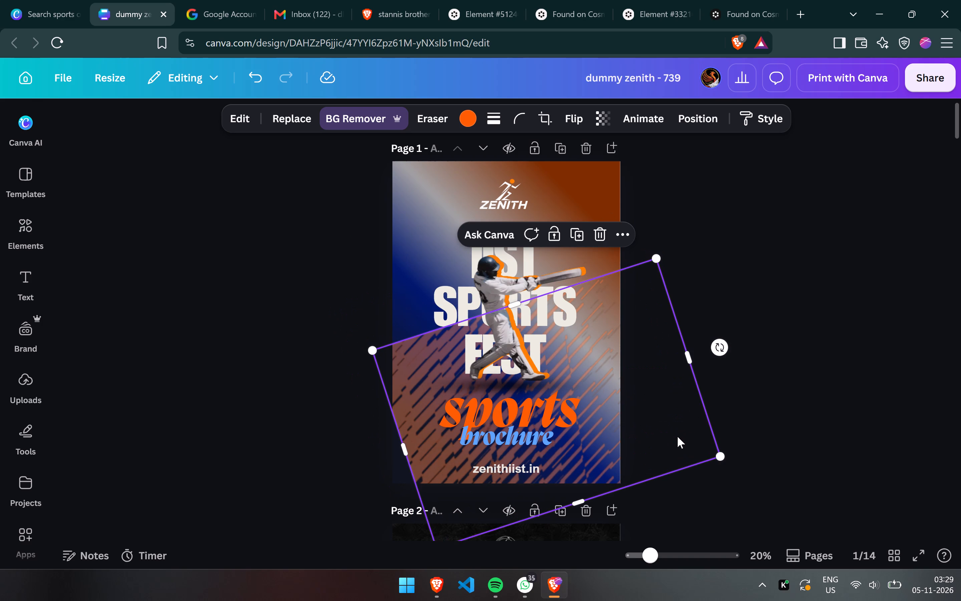
Duplicate the orange streak layer on the cover.
key("ctrl+c")
key("ctrl+v")
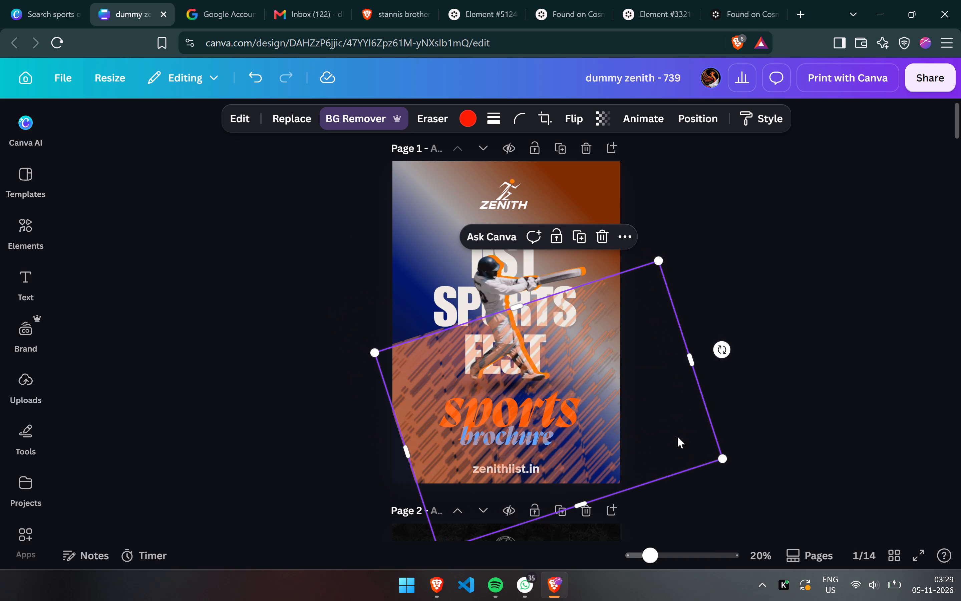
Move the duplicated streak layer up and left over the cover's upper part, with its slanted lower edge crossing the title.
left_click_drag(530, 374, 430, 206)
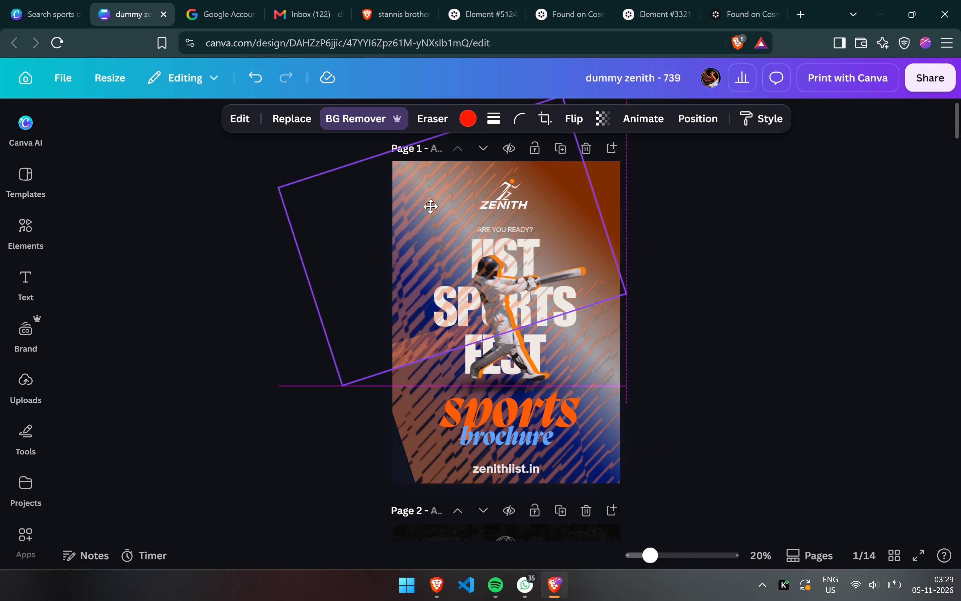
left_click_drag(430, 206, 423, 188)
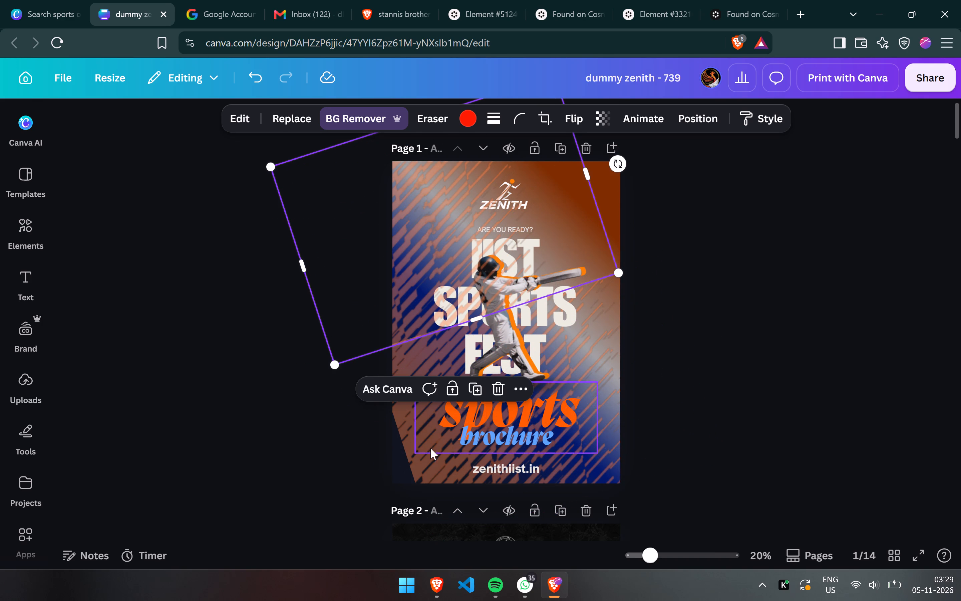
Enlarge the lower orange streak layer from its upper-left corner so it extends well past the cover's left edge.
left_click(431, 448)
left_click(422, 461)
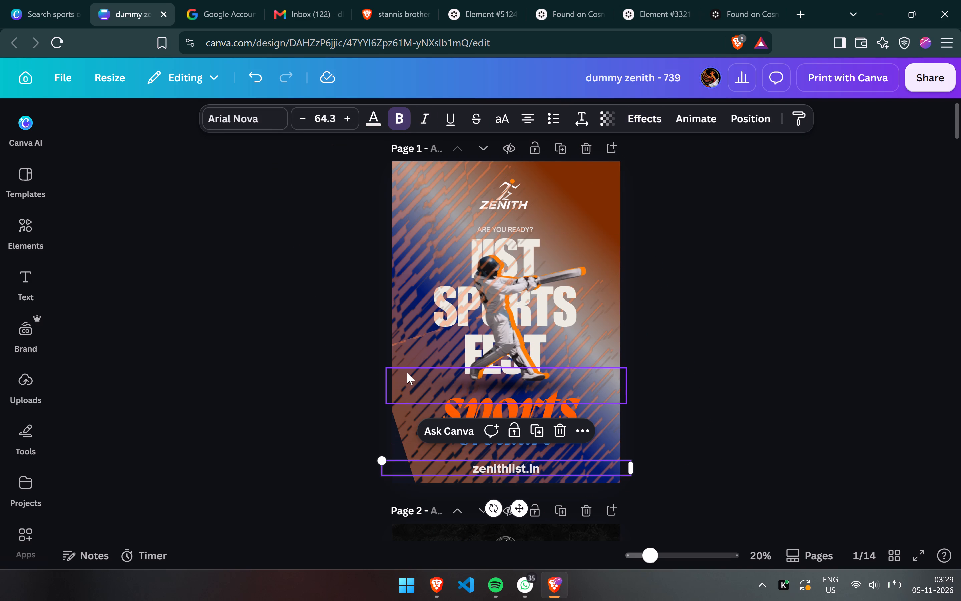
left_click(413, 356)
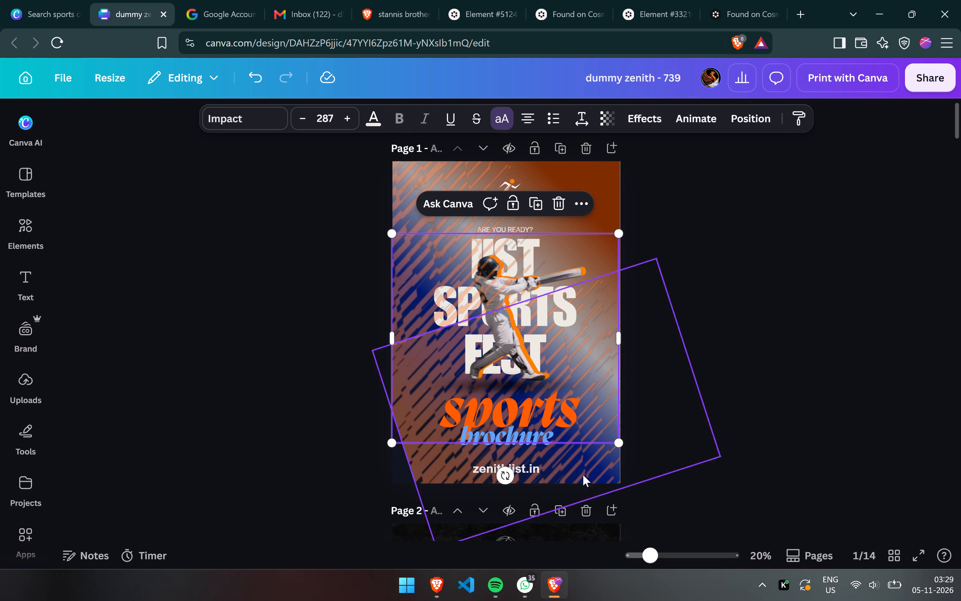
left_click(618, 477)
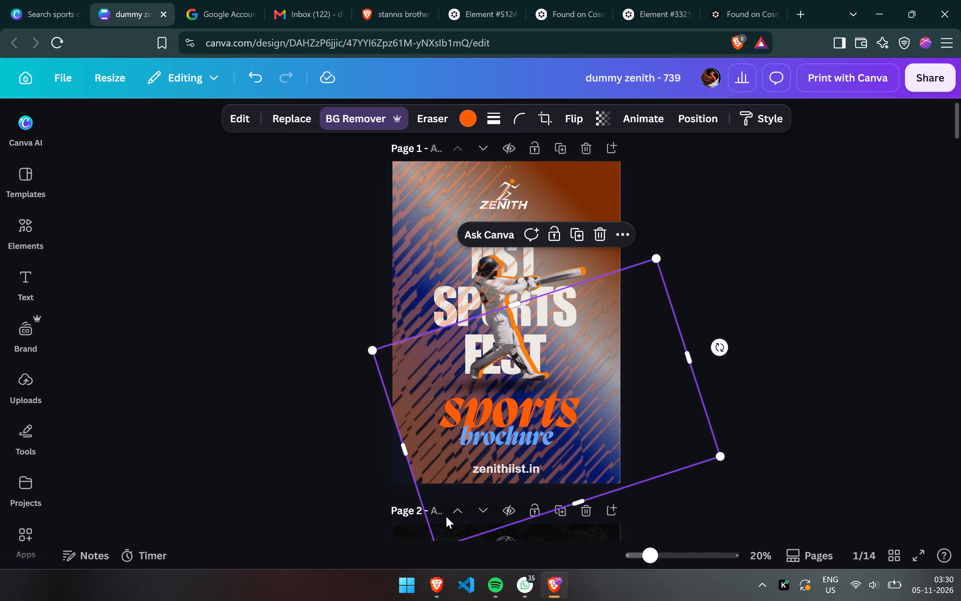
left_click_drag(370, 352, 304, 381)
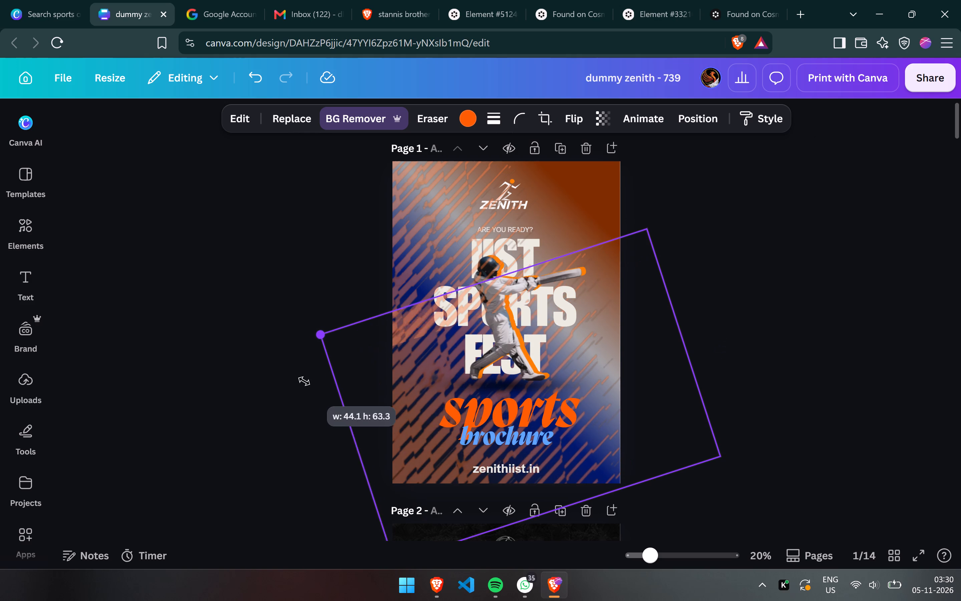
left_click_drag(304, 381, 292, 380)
Enlarge the upper streak copy toward the upper left and shift it up and right to line up with the lower pattern.
left_click(407, 190)
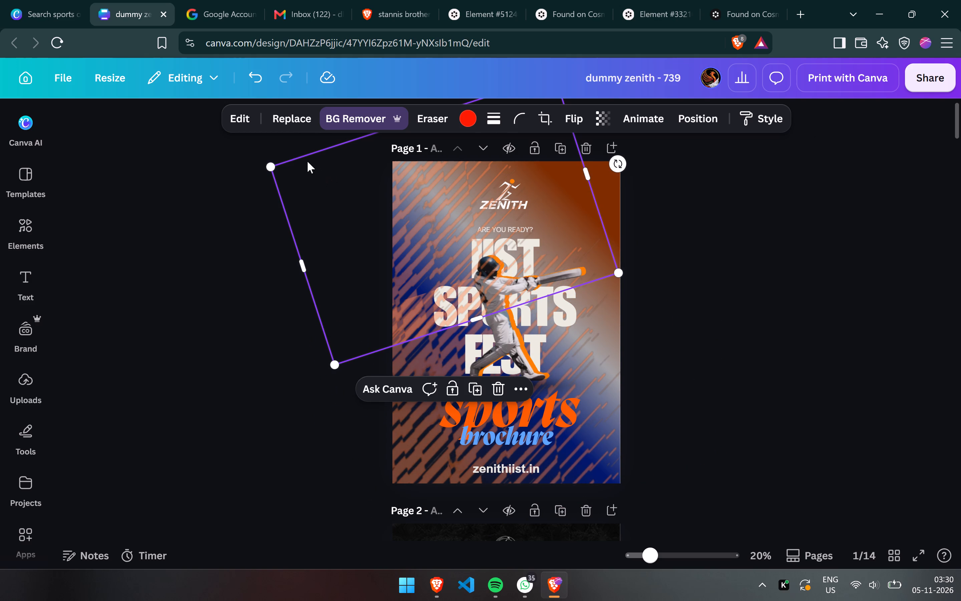
left_click_drag(272, 168, 146, 166)
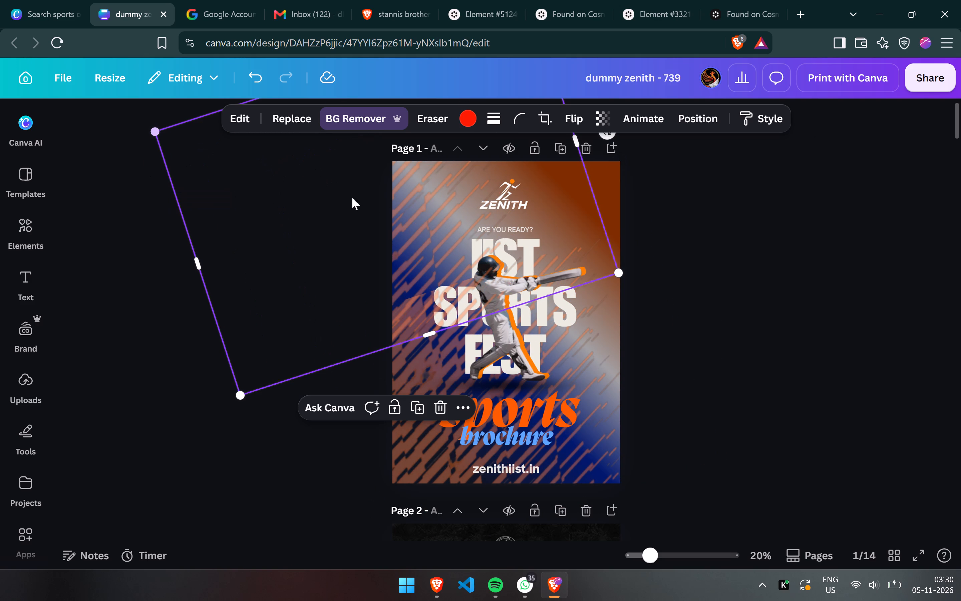
left_click_drag(413, 219, 434, 174)
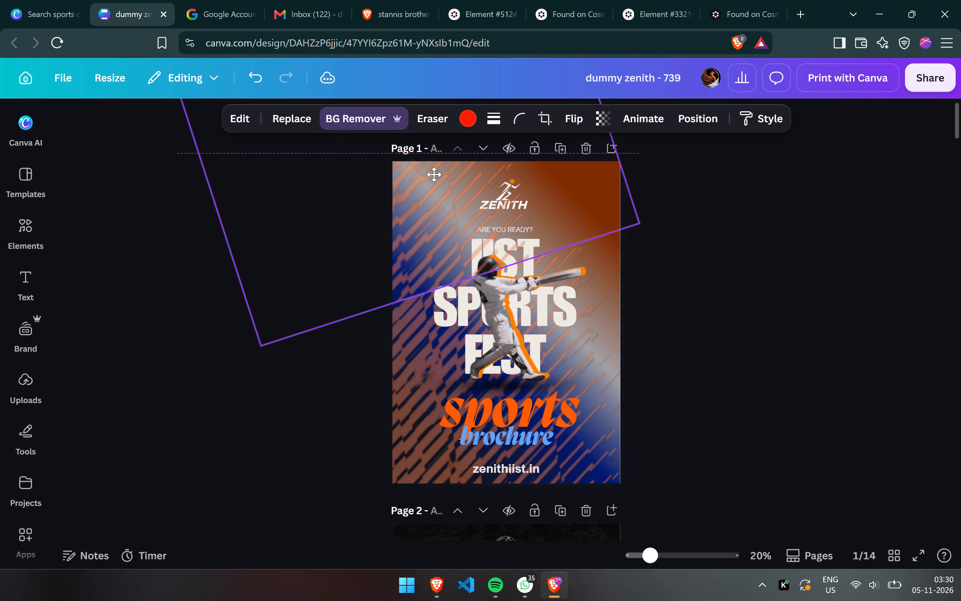
left_click_drag(434, 174, 452, 166)
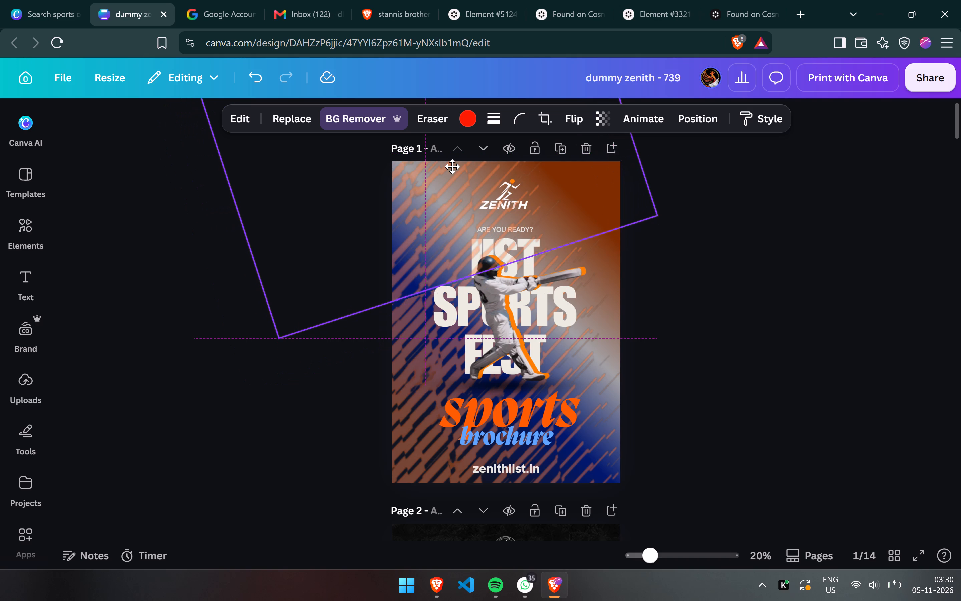
left_click_drag(452, 166, 466, 163)
Send the upper streak copy four levels backward so it sits behind the logo, title and batsman.
key("ctrl+bracketleft")
key("ctrl+bracketleft")
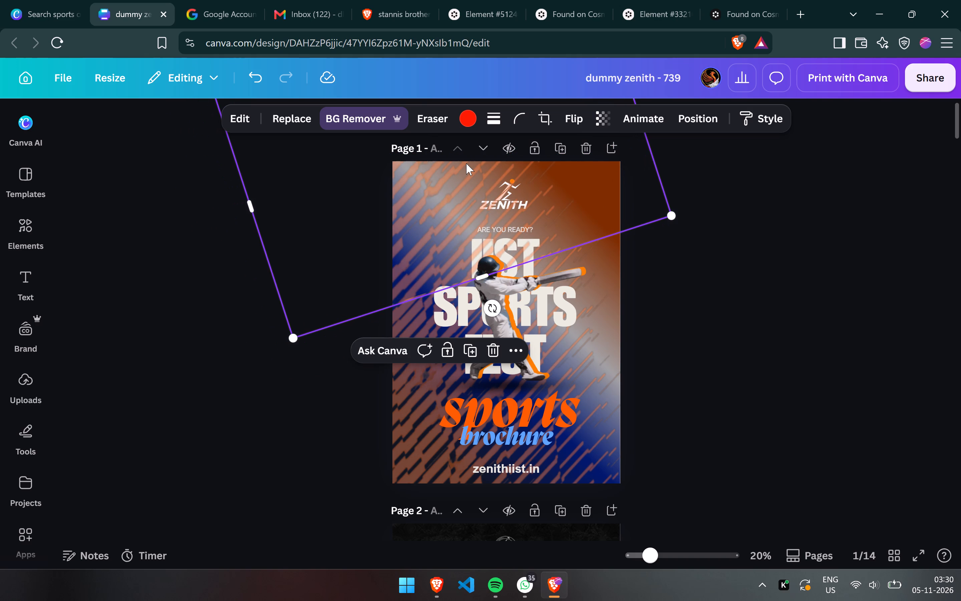
key("ctrl+bracketleft")
key("ctrl+bracketleft")
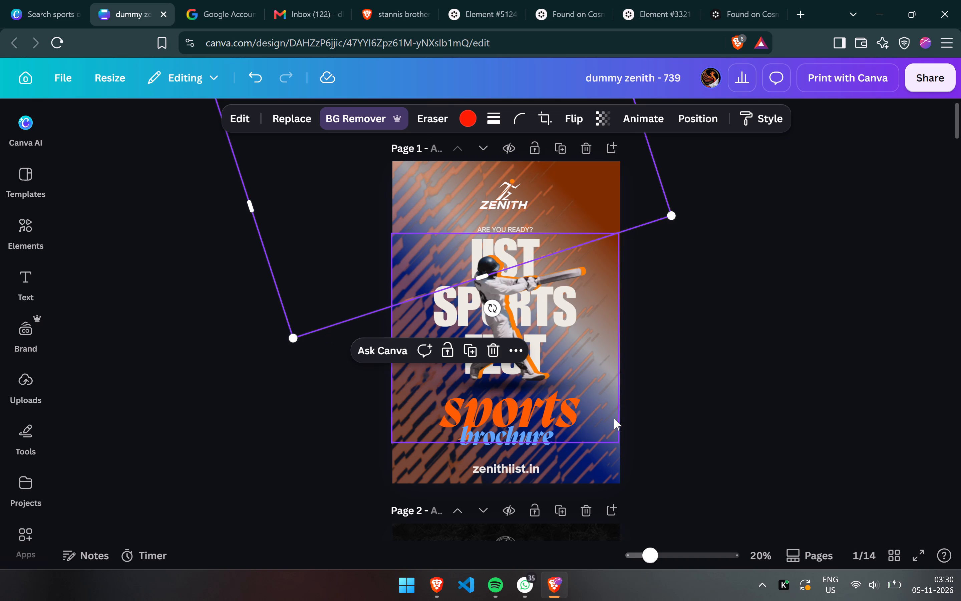
left_click(722, 389)
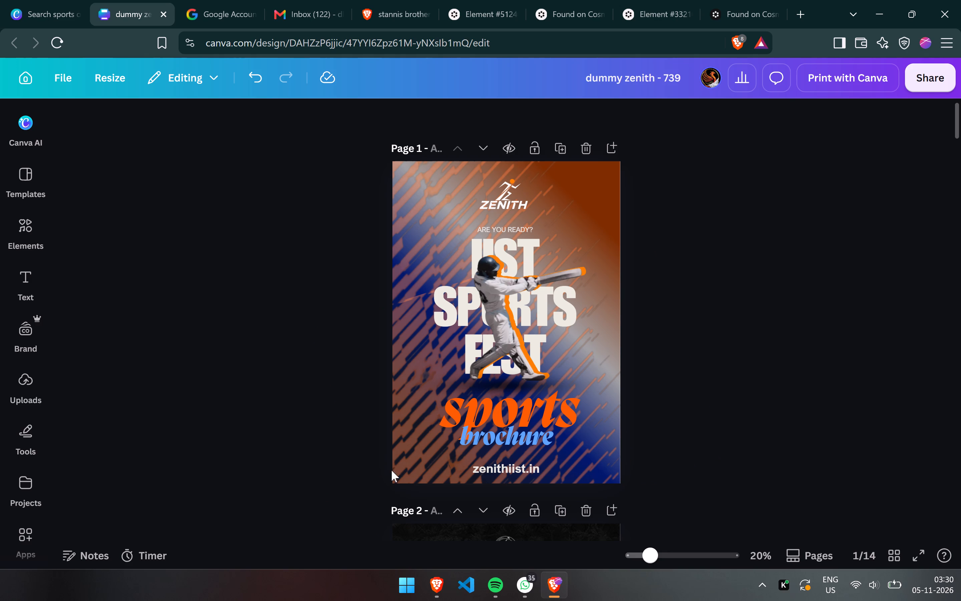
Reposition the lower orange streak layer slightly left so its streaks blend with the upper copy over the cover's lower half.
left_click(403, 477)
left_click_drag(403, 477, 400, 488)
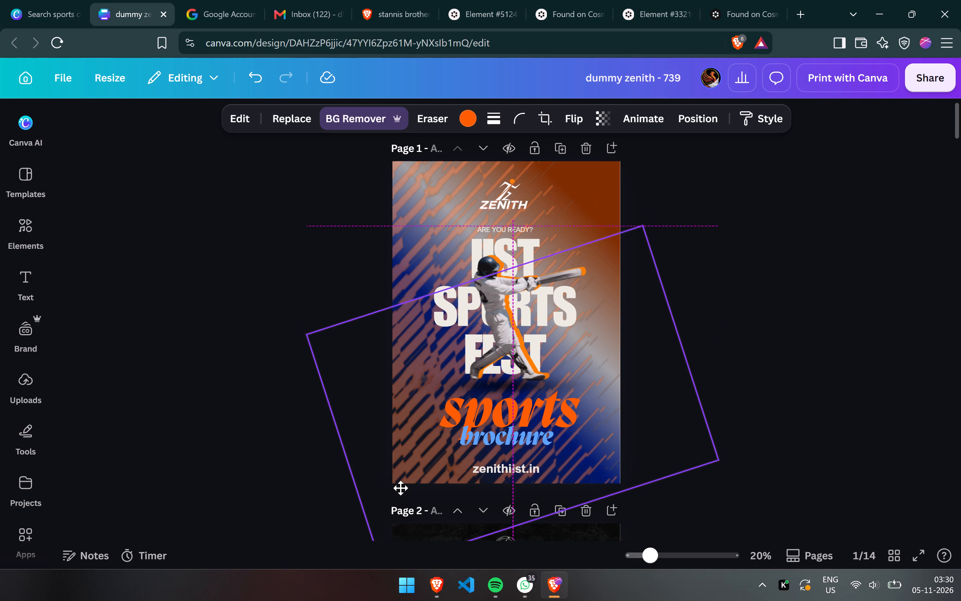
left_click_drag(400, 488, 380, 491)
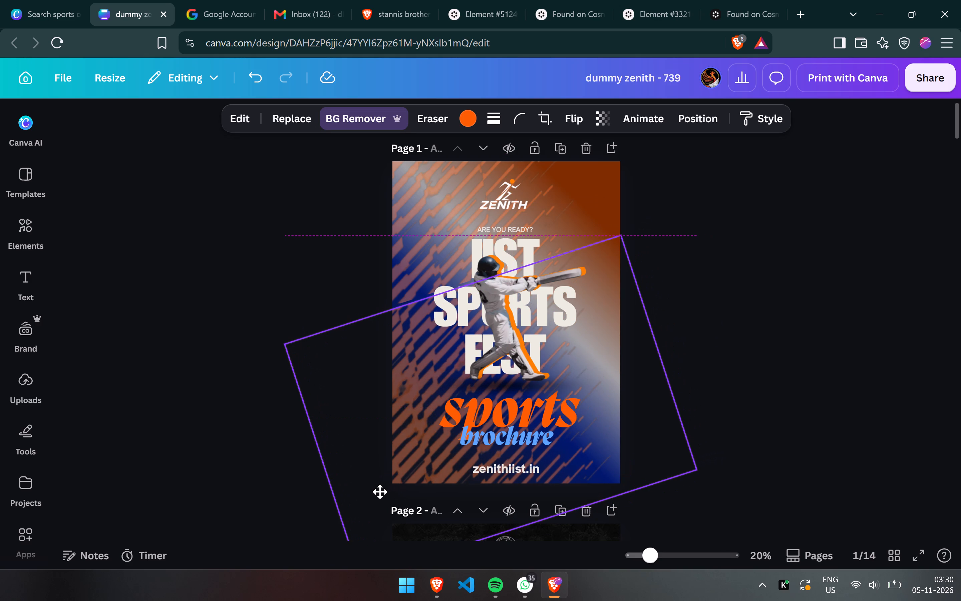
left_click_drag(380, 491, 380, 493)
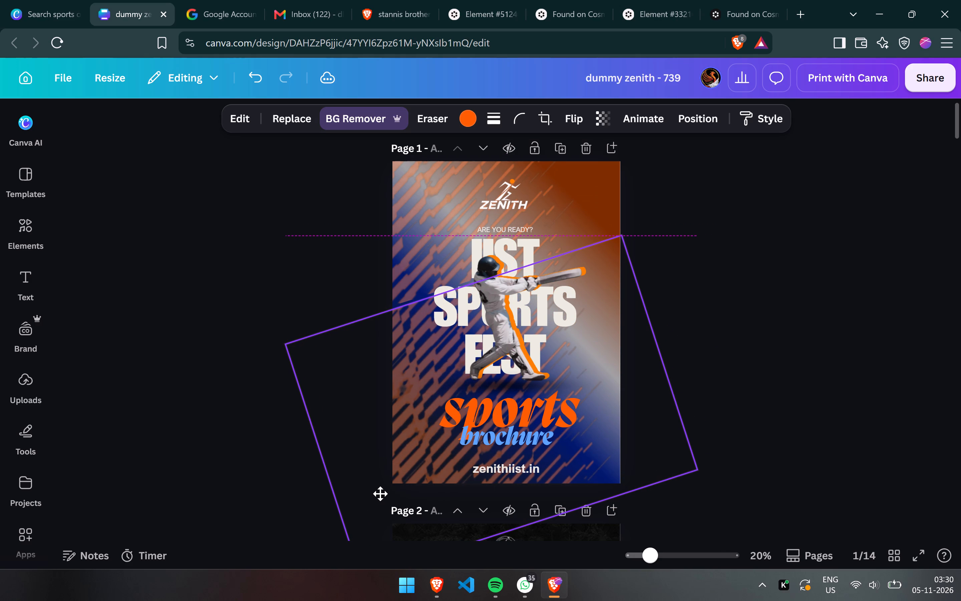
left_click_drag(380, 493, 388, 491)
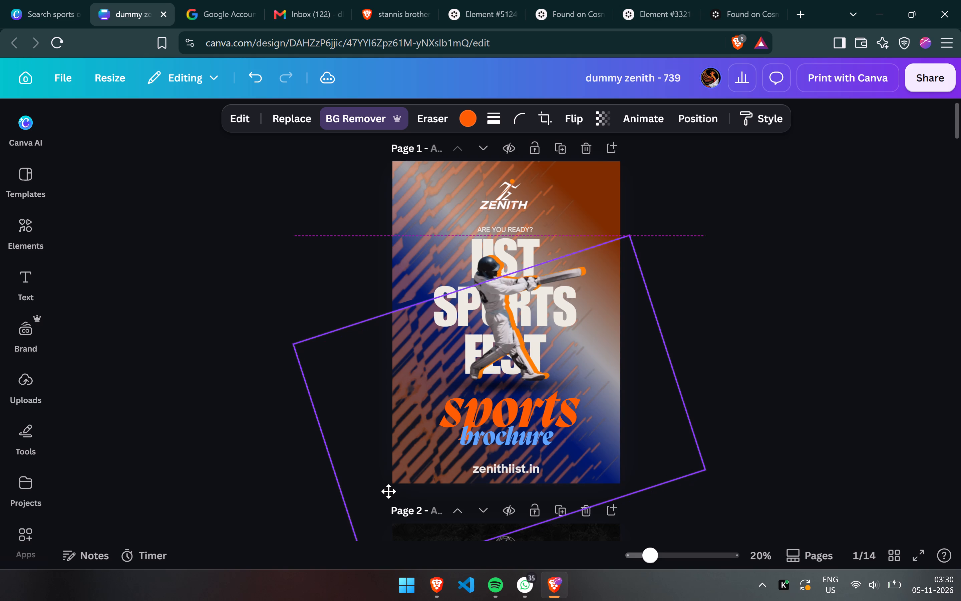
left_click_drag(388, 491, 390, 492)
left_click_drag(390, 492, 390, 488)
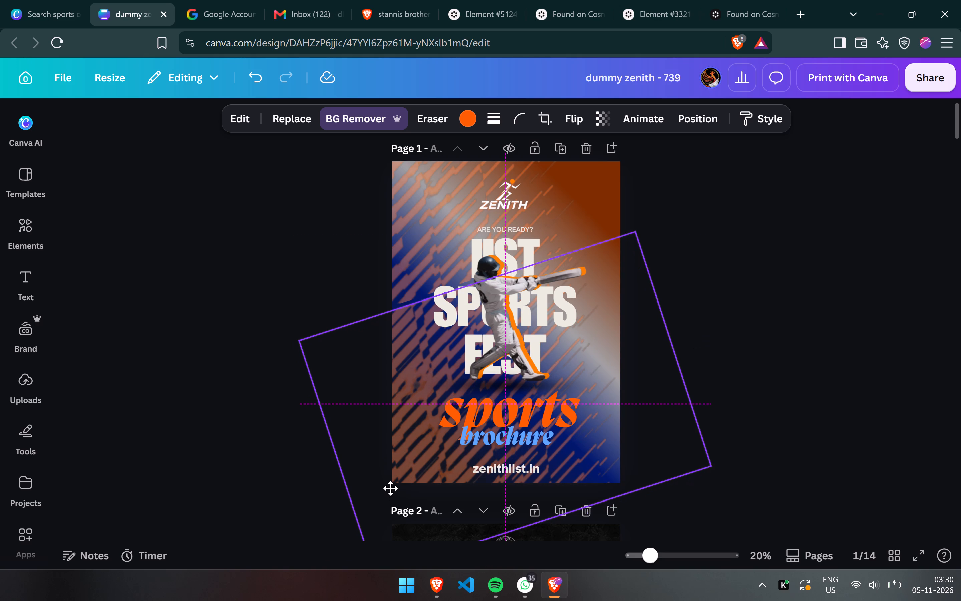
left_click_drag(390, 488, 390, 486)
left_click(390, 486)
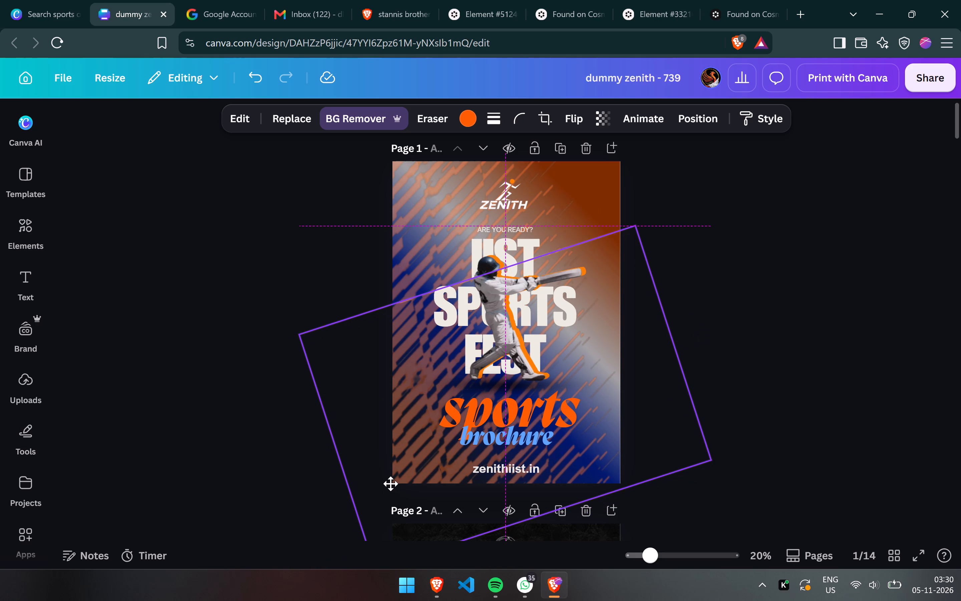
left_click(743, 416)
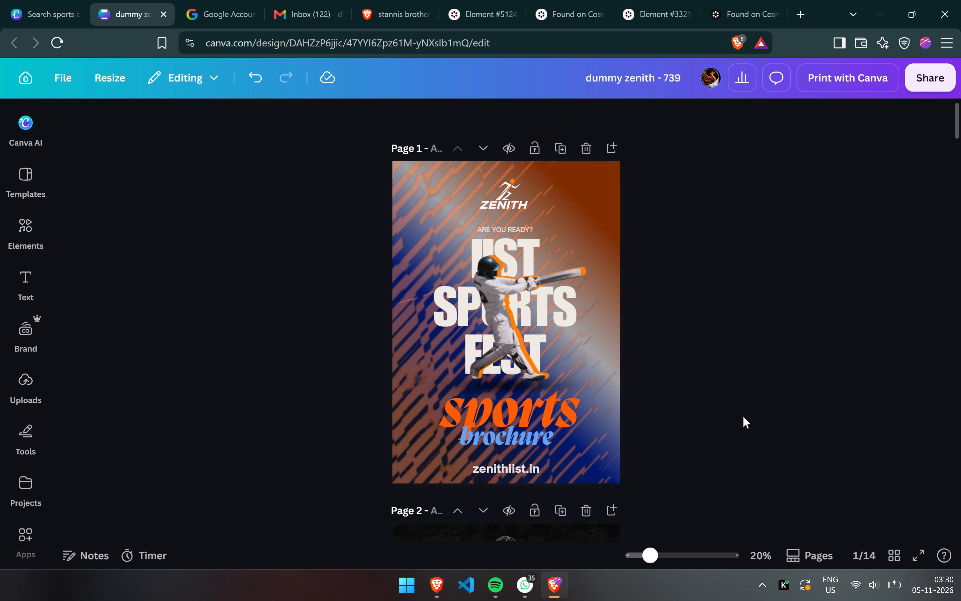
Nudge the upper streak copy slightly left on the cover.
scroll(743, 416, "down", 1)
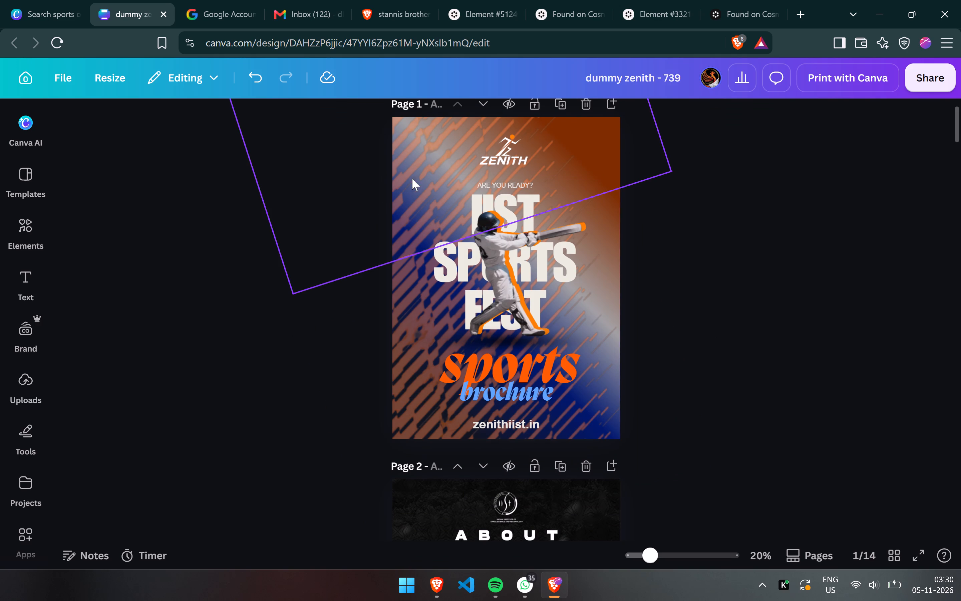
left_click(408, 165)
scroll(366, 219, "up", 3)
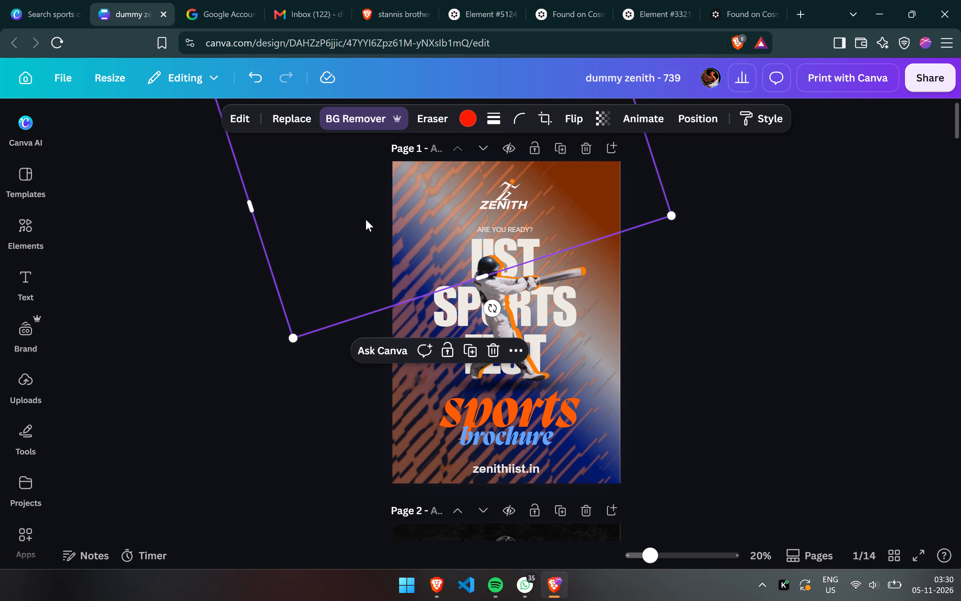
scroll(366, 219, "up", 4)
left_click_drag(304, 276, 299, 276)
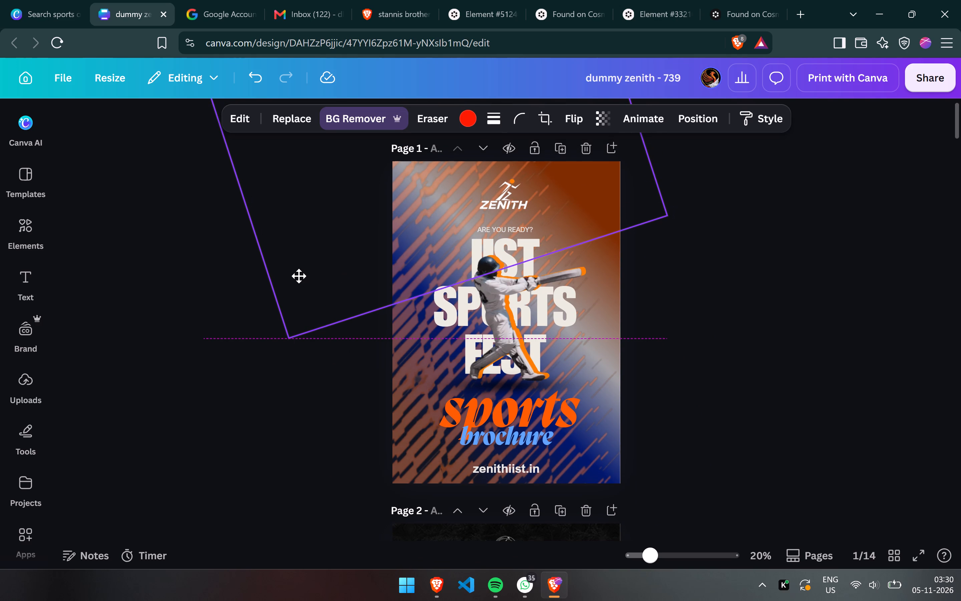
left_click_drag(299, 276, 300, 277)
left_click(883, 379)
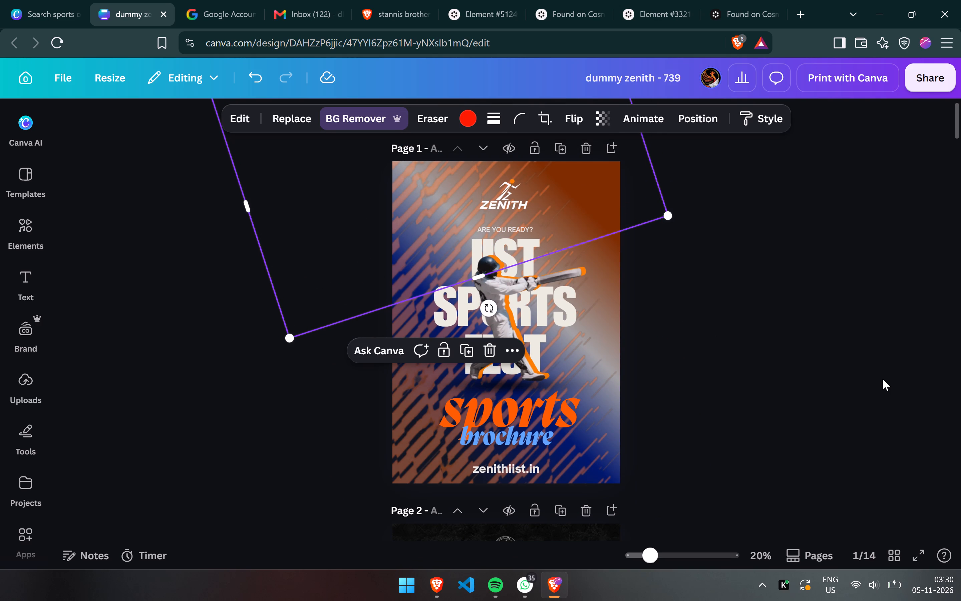
Delete the lower orange streak layer from the cover.
scroll(883, 379, "down", 1)
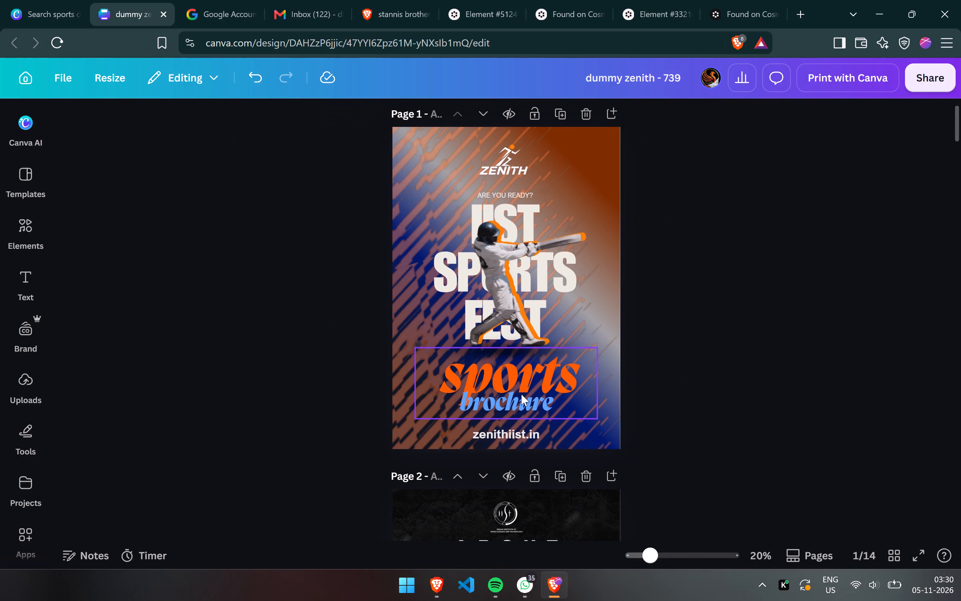
scroll(521, 394, "down", 7)
scroll(521, 394, "up", 2)
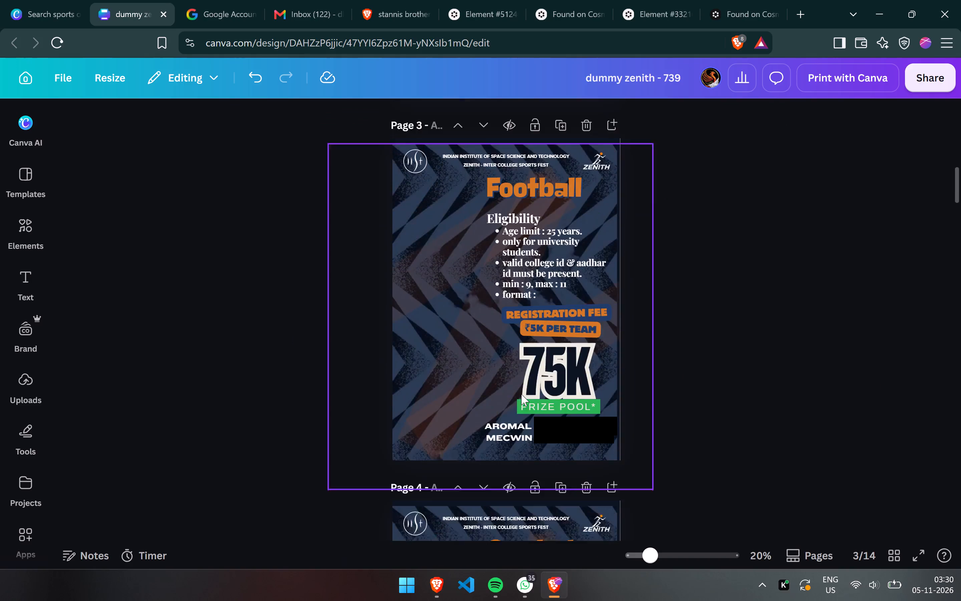
scroll(521, 394, "down", 4)
scroll(521, 394, "up", 11)
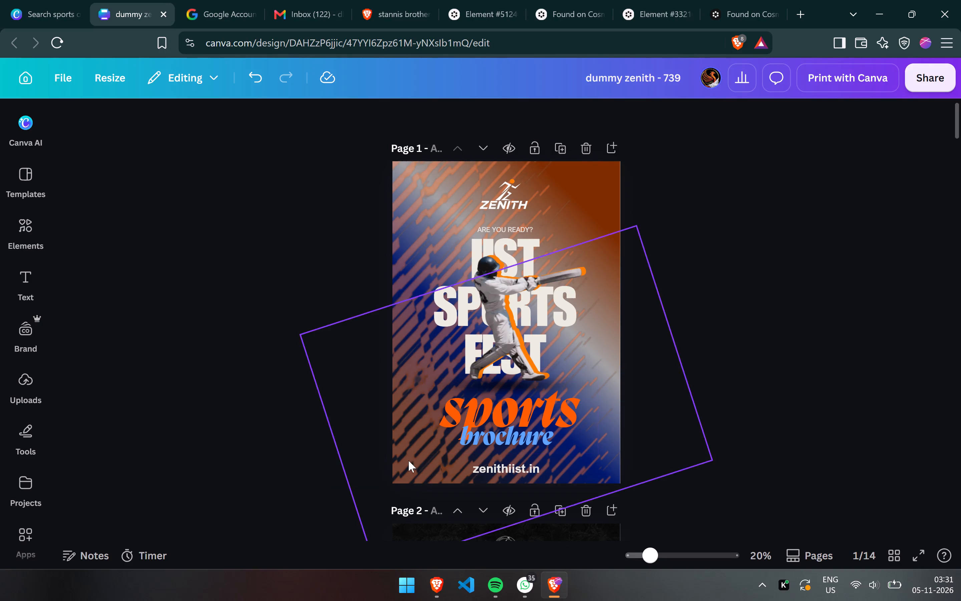
left_click(396, 454)
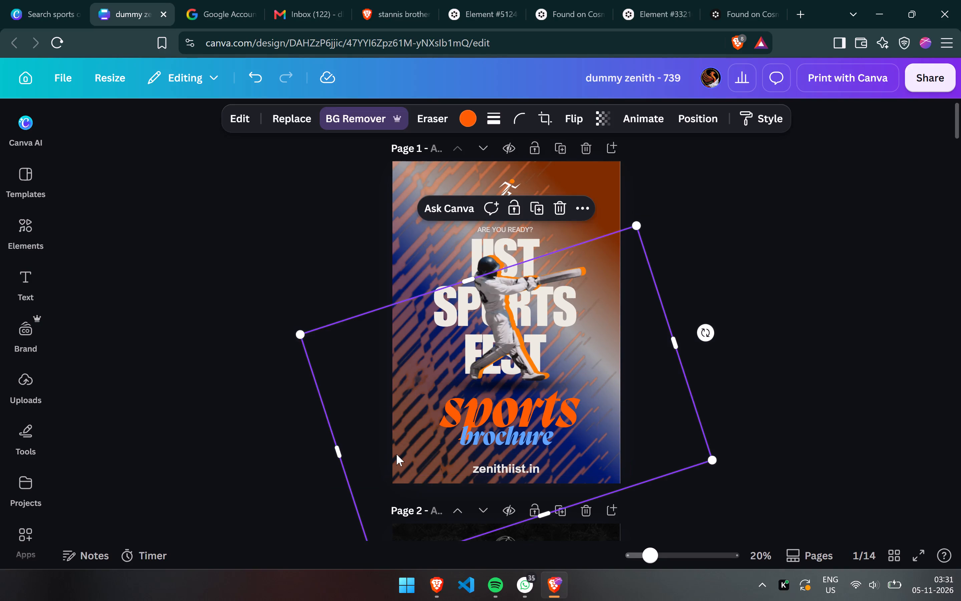
key("BackSpace")
Move the remaining streak layer down and far left so its streaks cover only the left side of the cover.
left_click_drag(411, 223, 373, 495)
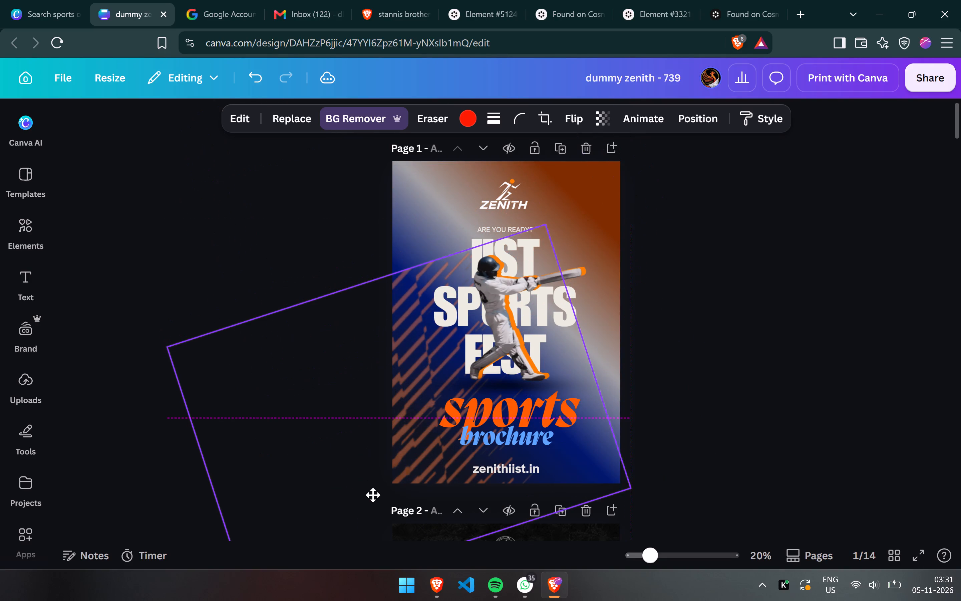
left_click_drag(373, 495, 329, 475)
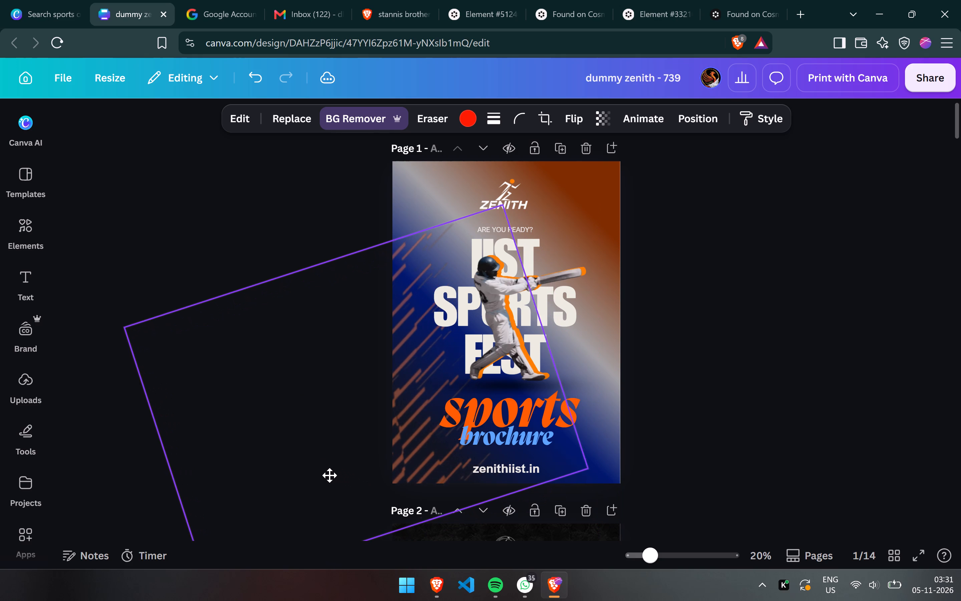
left_click_drag(329, 475, 309, 437)
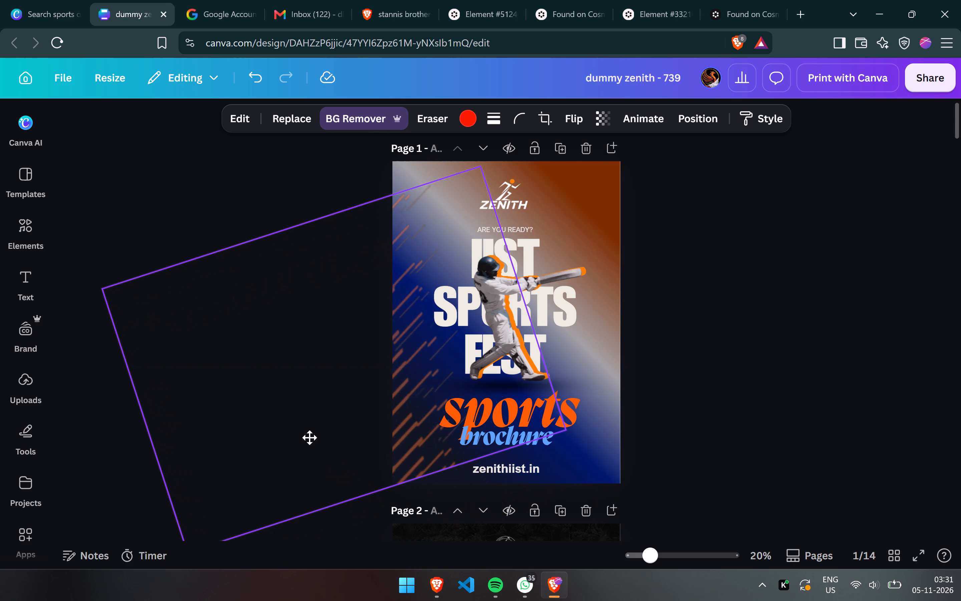
left_click_drag(309, 437, 314, 439)
left_click_drag(314, 439, 314, 458)
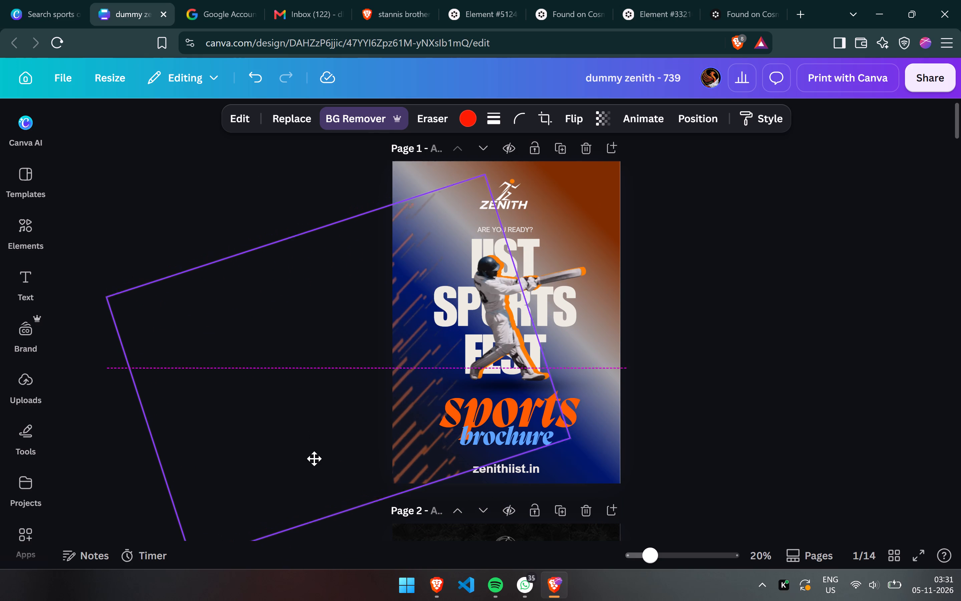
left_click_drag(314, 458, 318, 454)
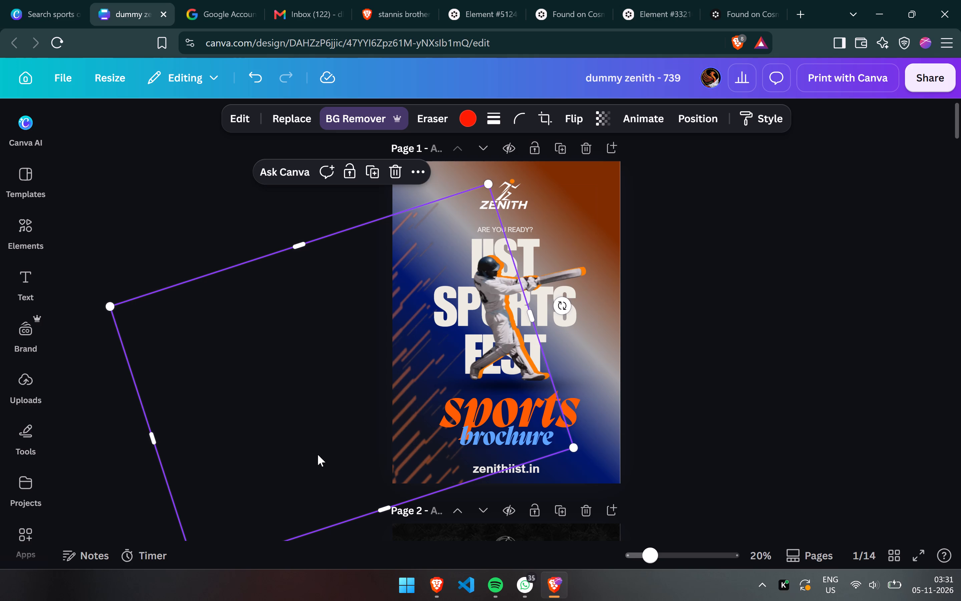
Duplicate the streak layer at the cover's left side.
key("ctrl+c")
key("ctrl+v")
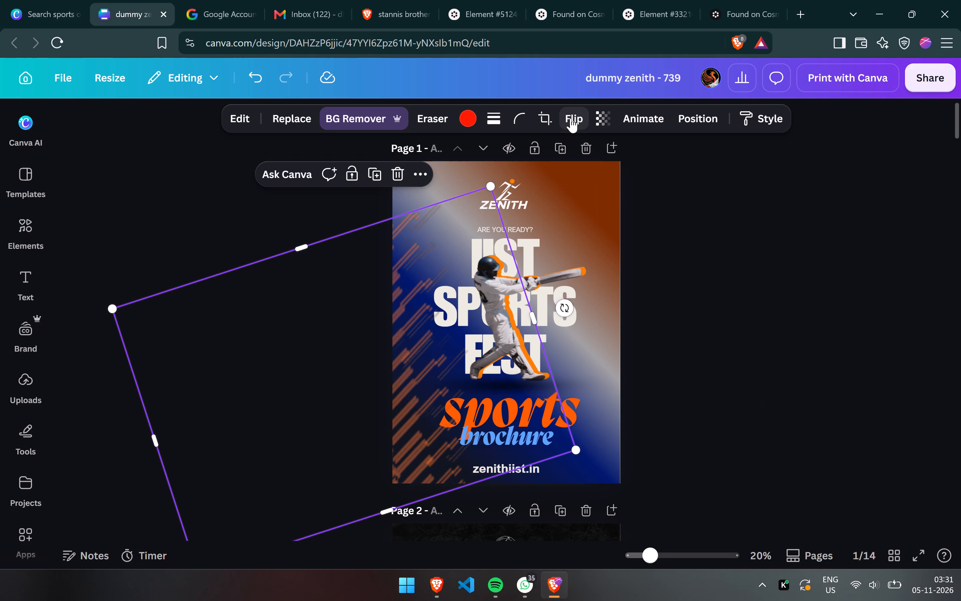
Flip the duplicated streak layer vertically and move it across to the cover's upper right side.
left_click(571, 118)
left_click(570, 156)
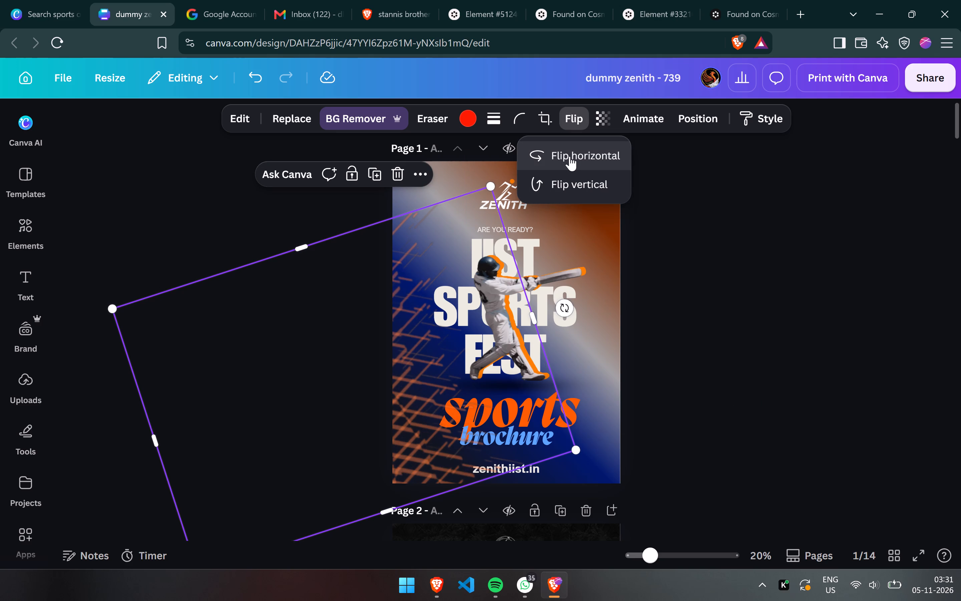
left_click(570, 156)
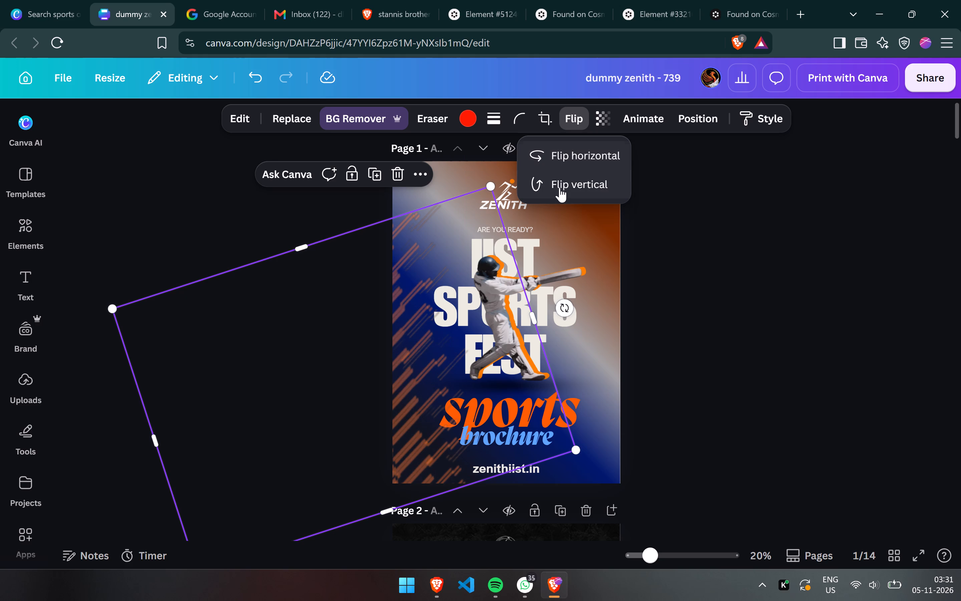
left_click(560, 188)
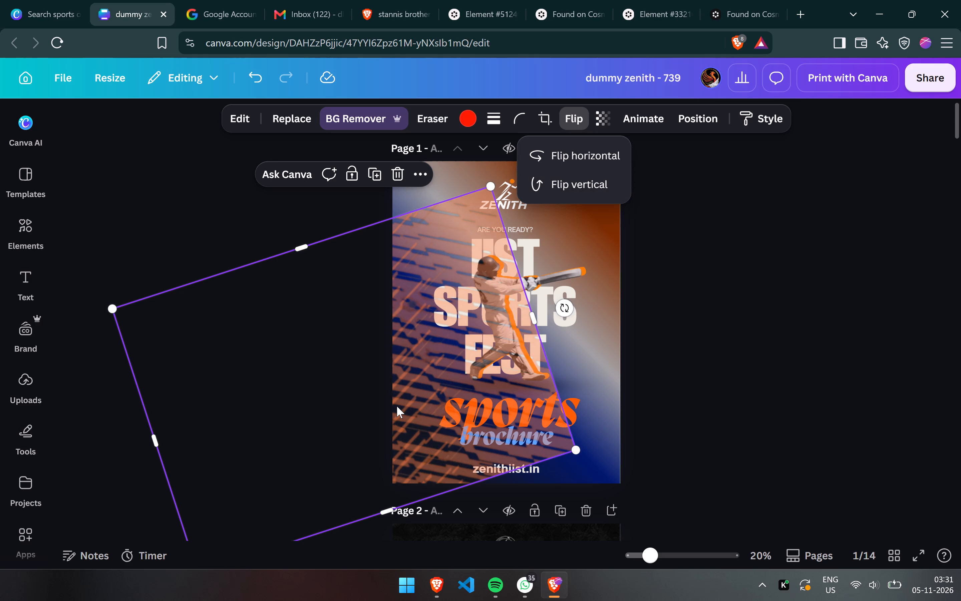
left_click_drag(397, 406, 723, 278)
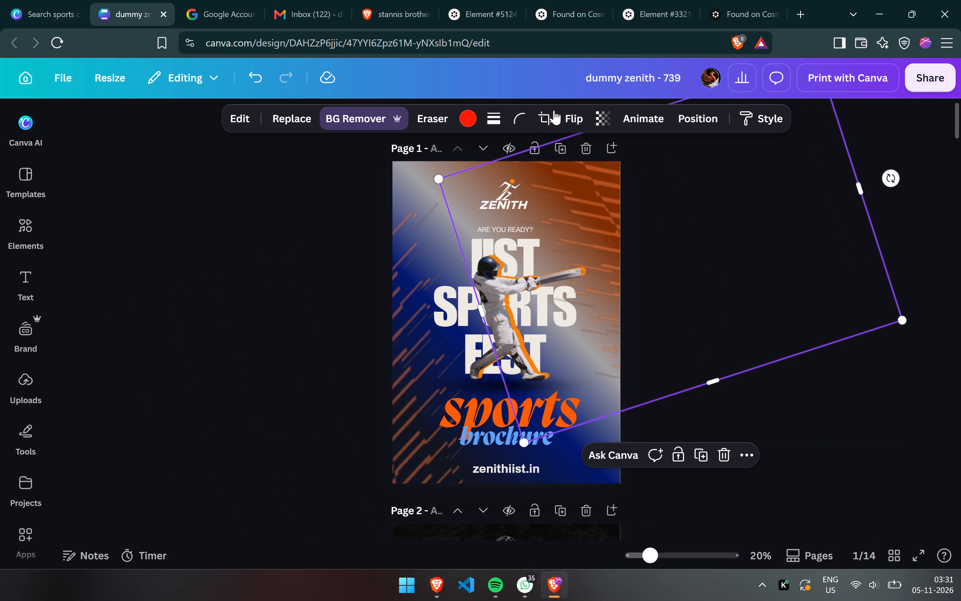
Flip the right-side streak layer horizontally and shift it slightly down so its streaks reach lower on the cover.
left_click(580, 114)
left_click(606, 153)
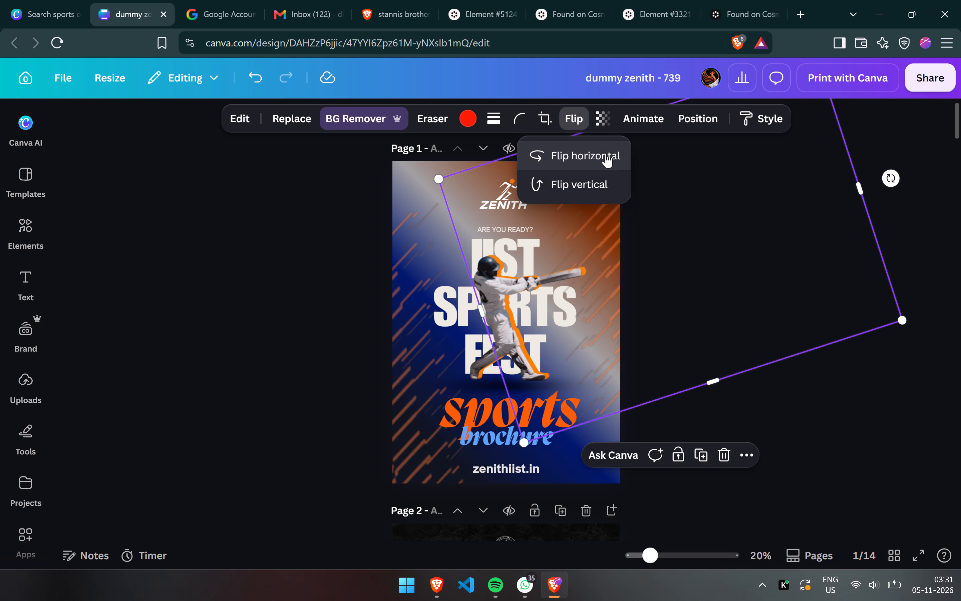
left_click_drag(698, 303, 700, 225)
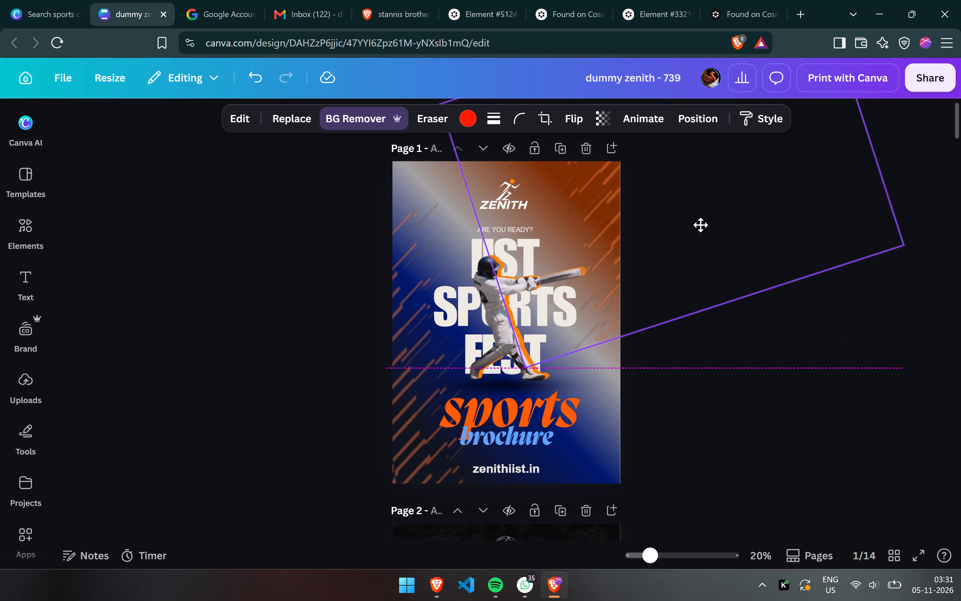
left_click_drag(700, 225, 690, 328)
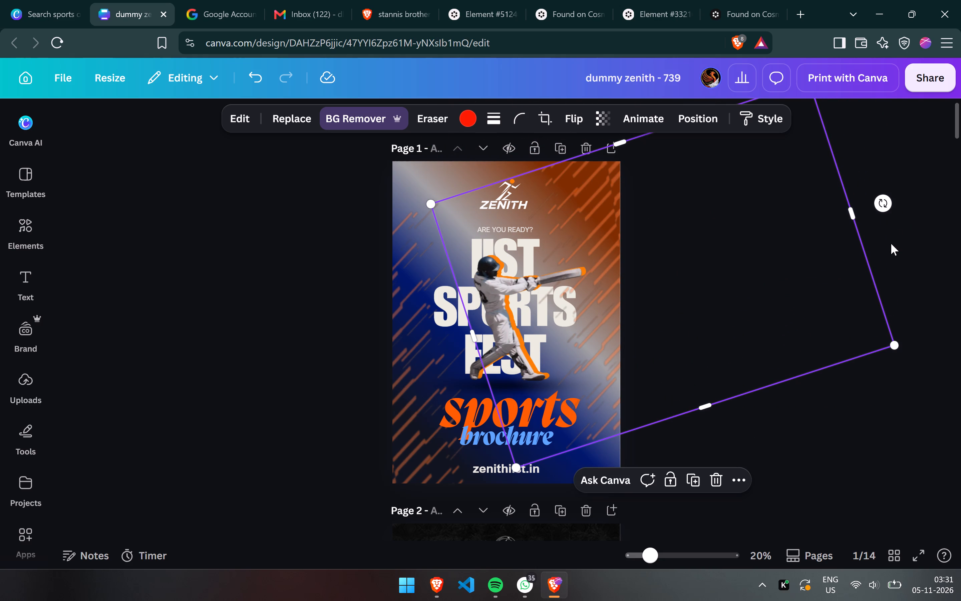
Rotate the right-side streak layer so its streaks run steeper, and shift it up toward the cover's top-right corner.
left_click_drag(888, 203, 856, 136)
left_click_drag(611, 273, 613, 191)
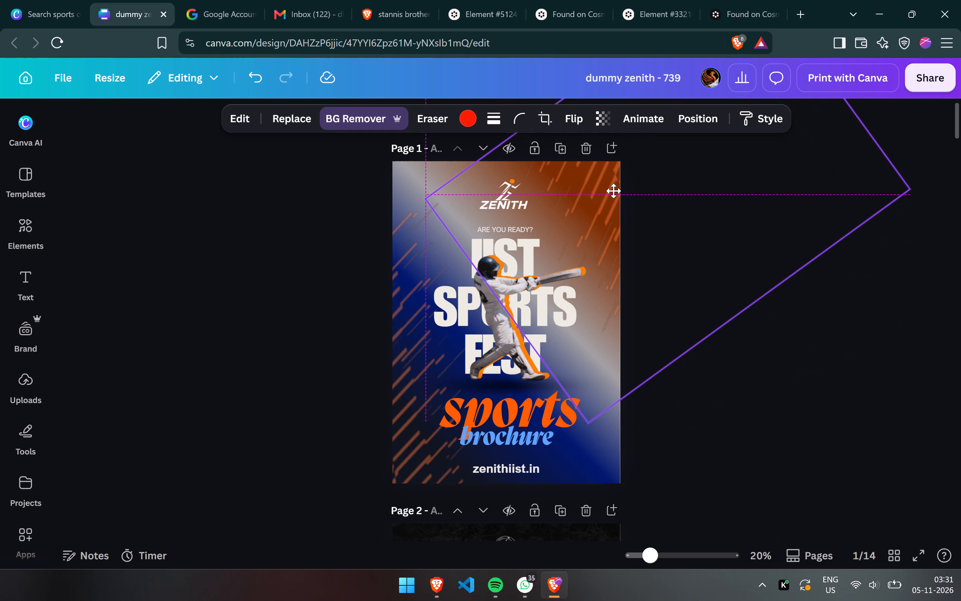
left_click_drag(613, 191, 612, 199)
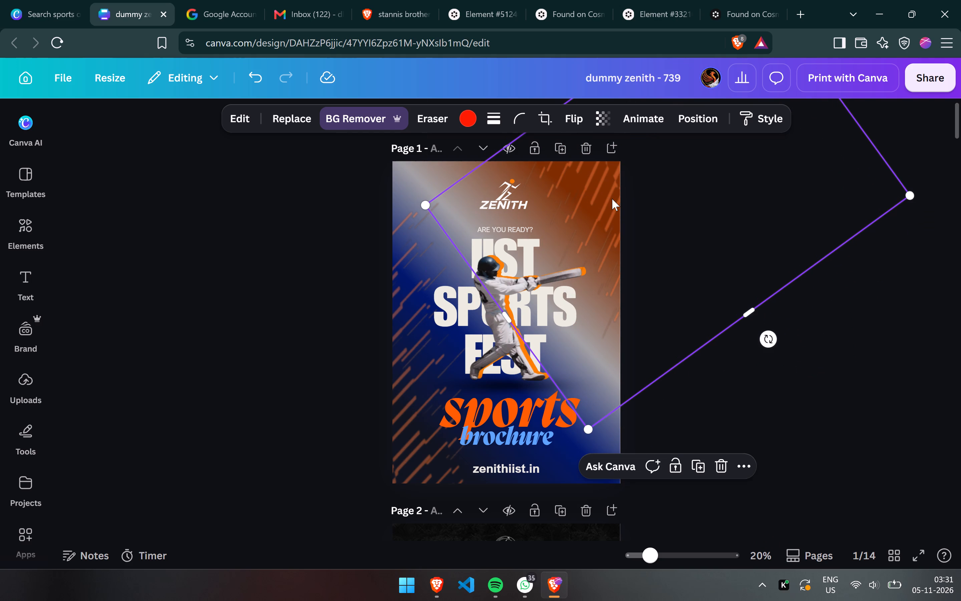
Recolour the right-side streak layer from the design's colours to dark blue.
left_click(466, 119)
left_click(105, 302)
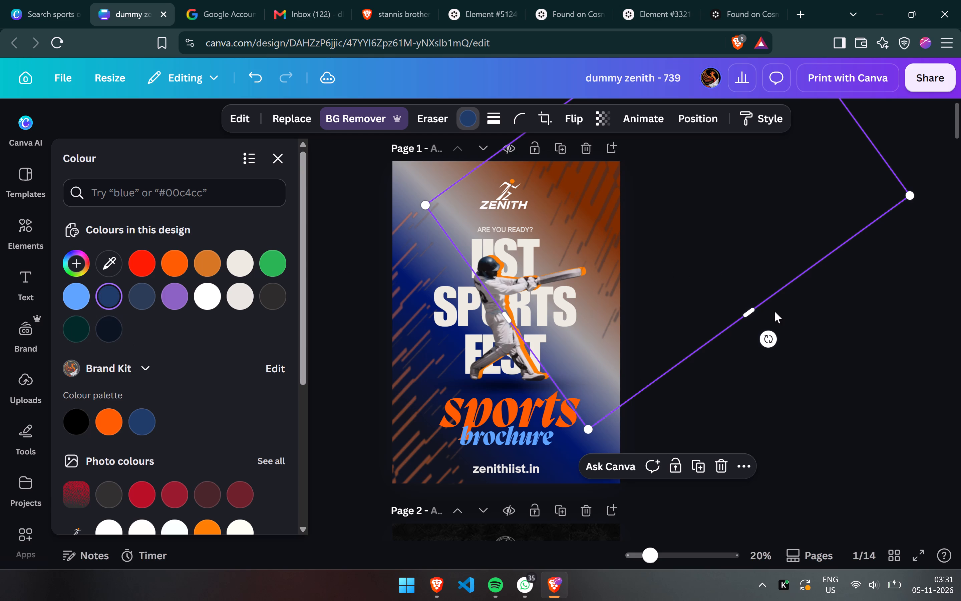
Rotate the dark-blue streak layer to about -111° and move it slightly down along the cover's right side.
left_click_drag(773, 338, 759, 350)
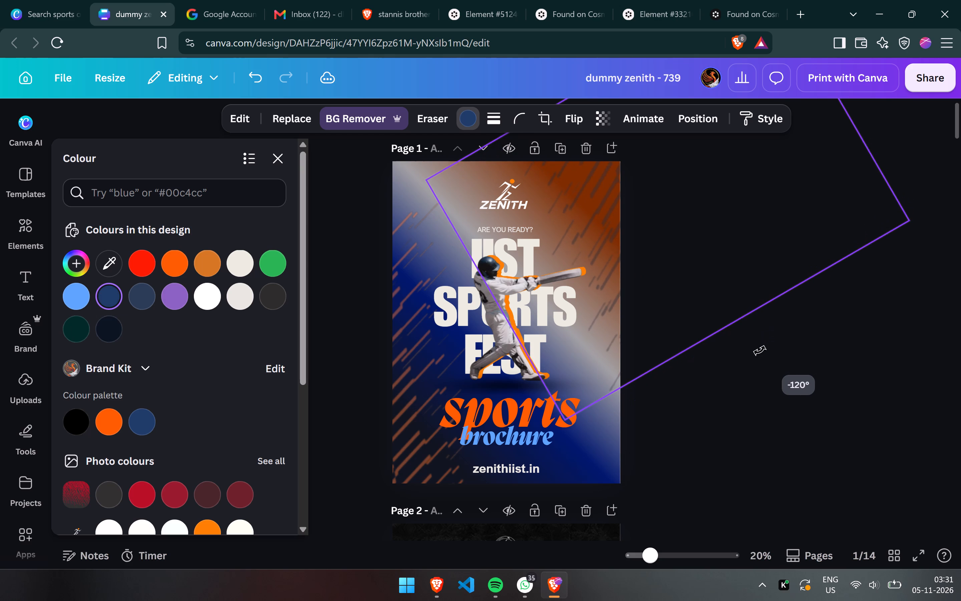
left_click_drag(759, 350, 744, 380)
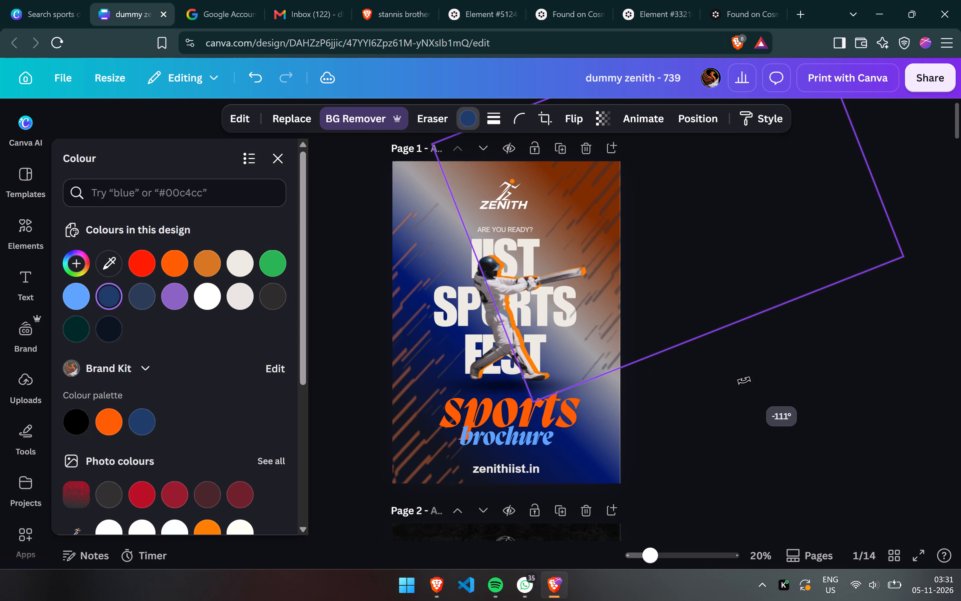
left_click_drag(744, 380, 744, 380)
left_click_drag(648, 253, 655, 268)
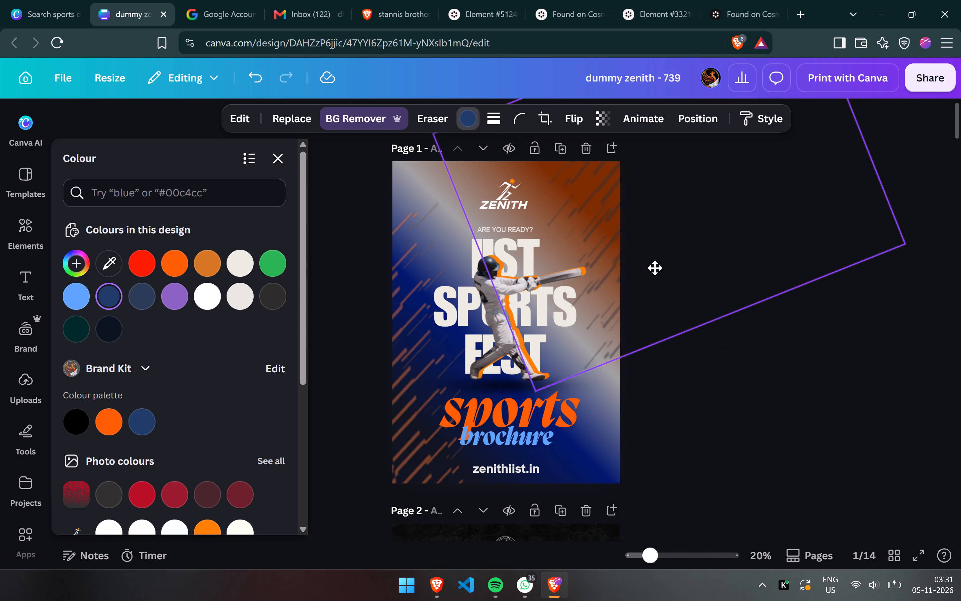
left_click_drag(655, 268, 655, 276)
Flip the dark-blue streak layer horizontally and nudge it slightly right.
left_click(563, 115)
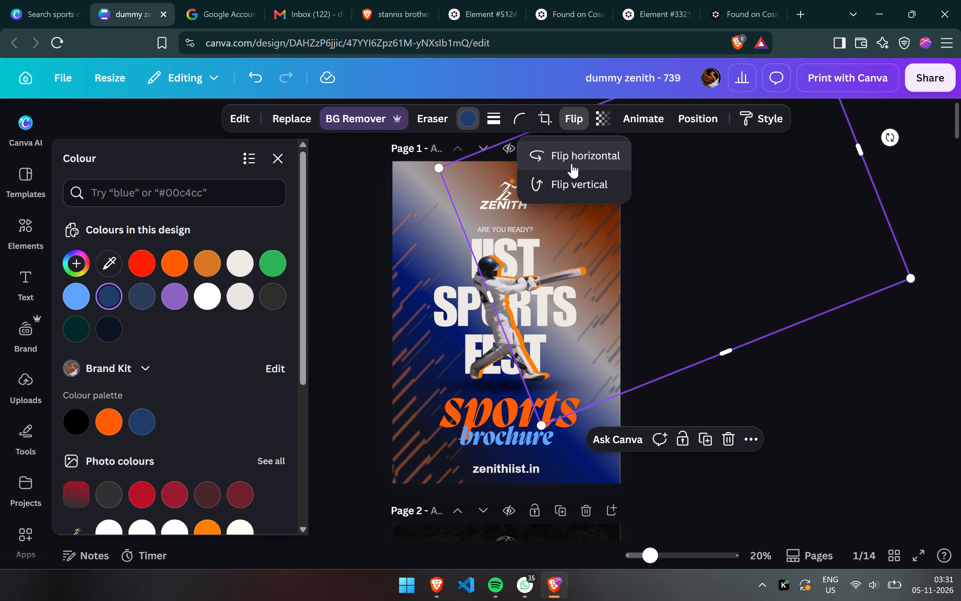
left_click(572, 164)
left_click(692, 265)
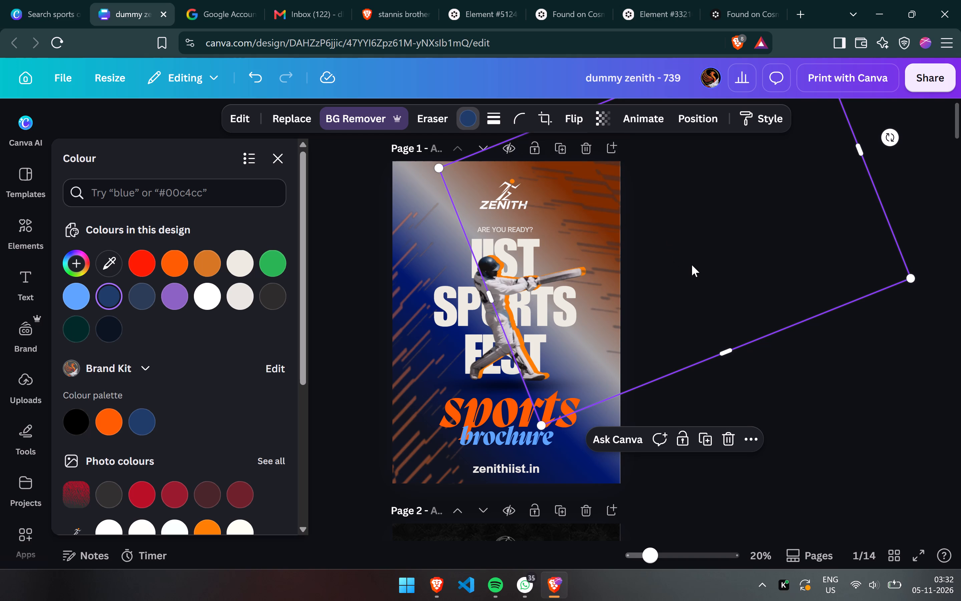
left_click_drag(692, 265, 695, 264)
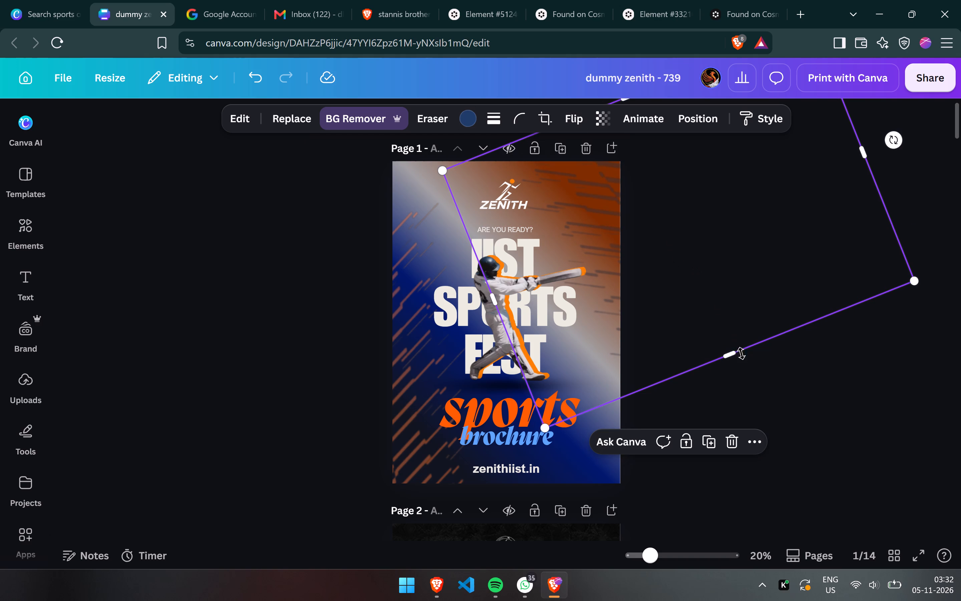
left_click_drag(701, 298, 710, 299)
Nudge the orange streak layer at the cover's left side slightly right.
left_click(393, 446)
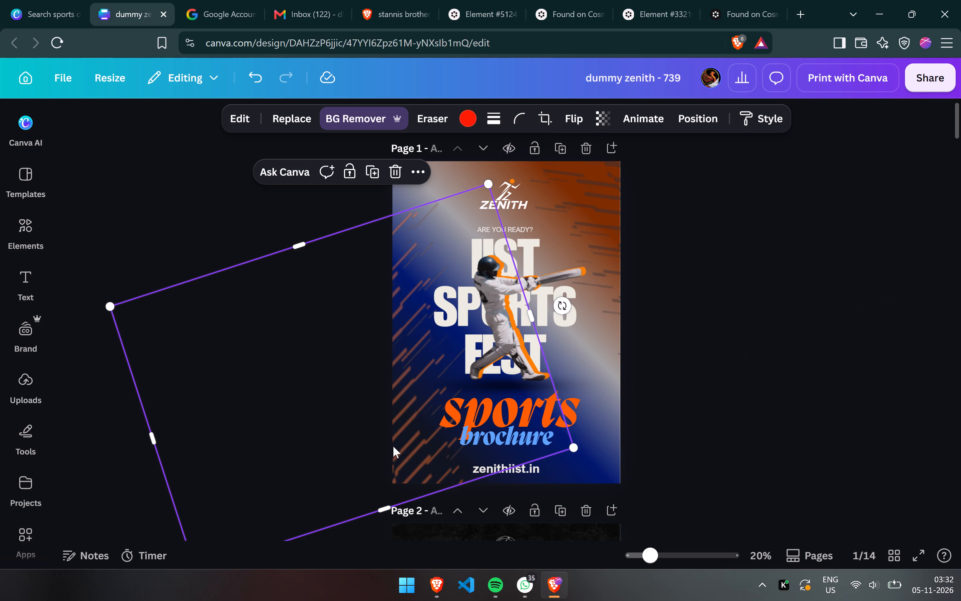
left_click_drag(312, 446, 315, 446)
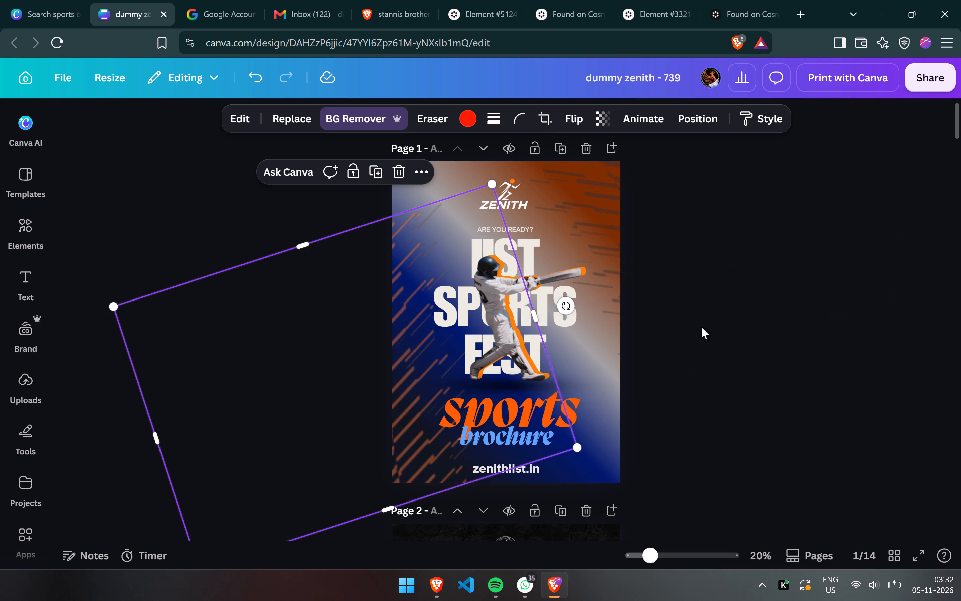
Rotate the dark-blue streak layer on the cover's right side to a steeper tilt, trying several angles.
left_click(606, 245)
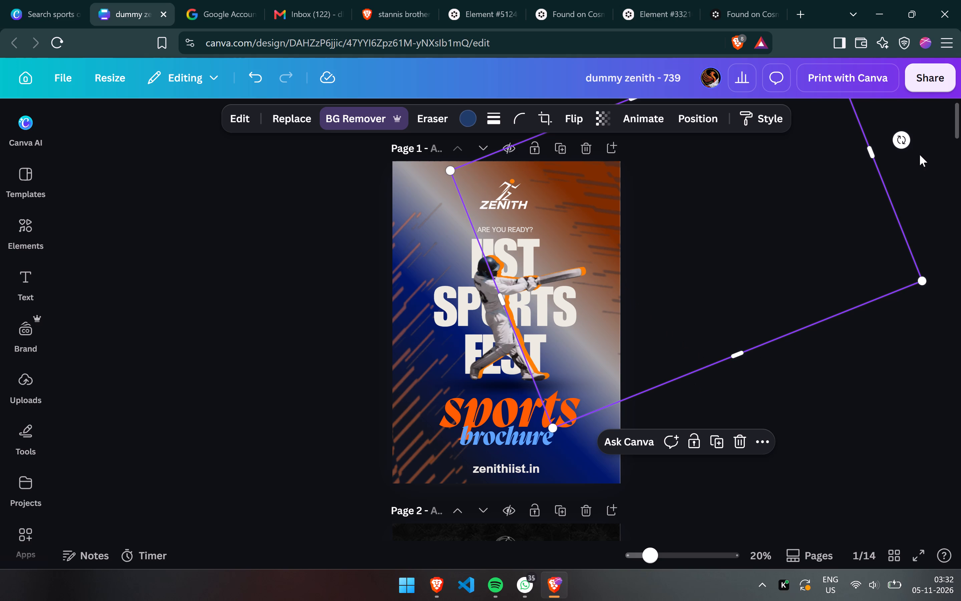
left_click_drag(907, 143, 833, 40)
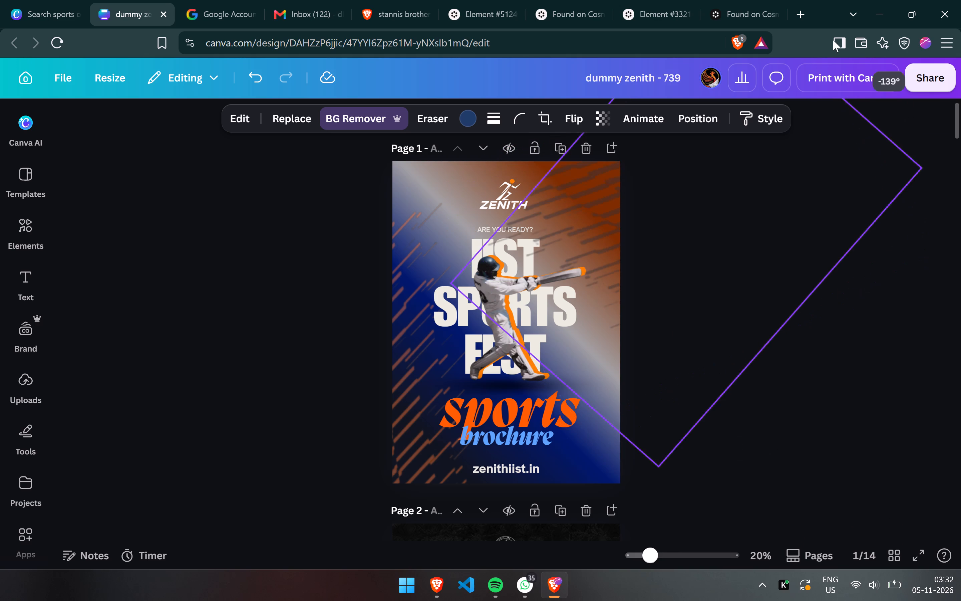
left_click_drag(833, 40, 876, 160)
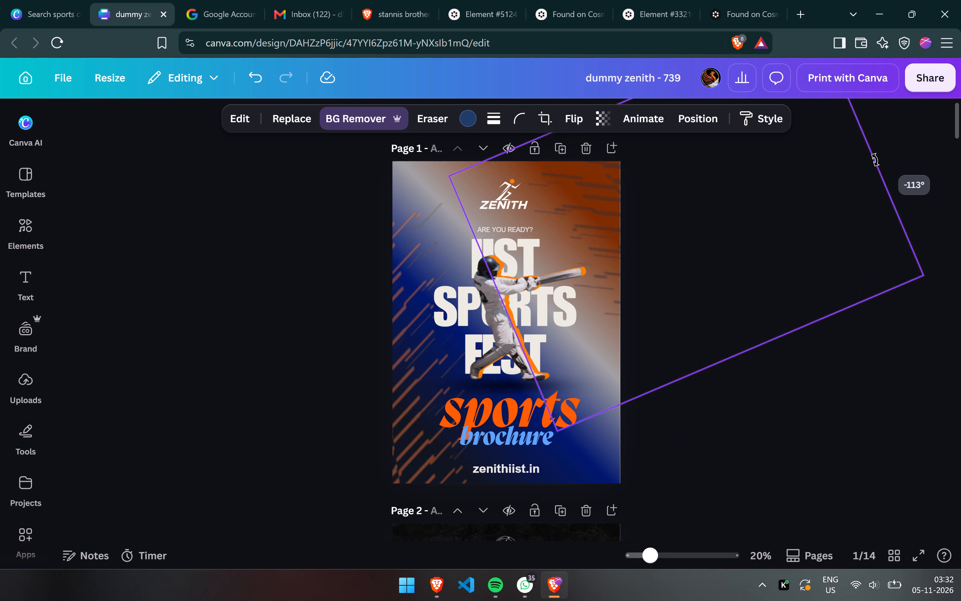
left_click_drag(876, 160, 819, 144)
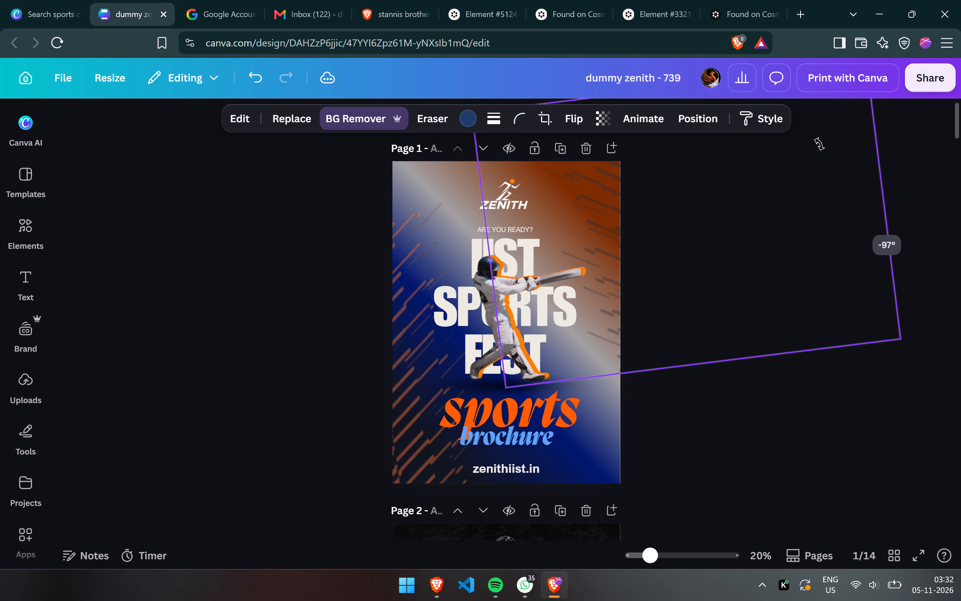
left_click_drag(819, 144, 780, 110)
Flip the dark-blue streak layer both vertically and horizontally, and move it down the cover's right side.
left_click(575, 114)
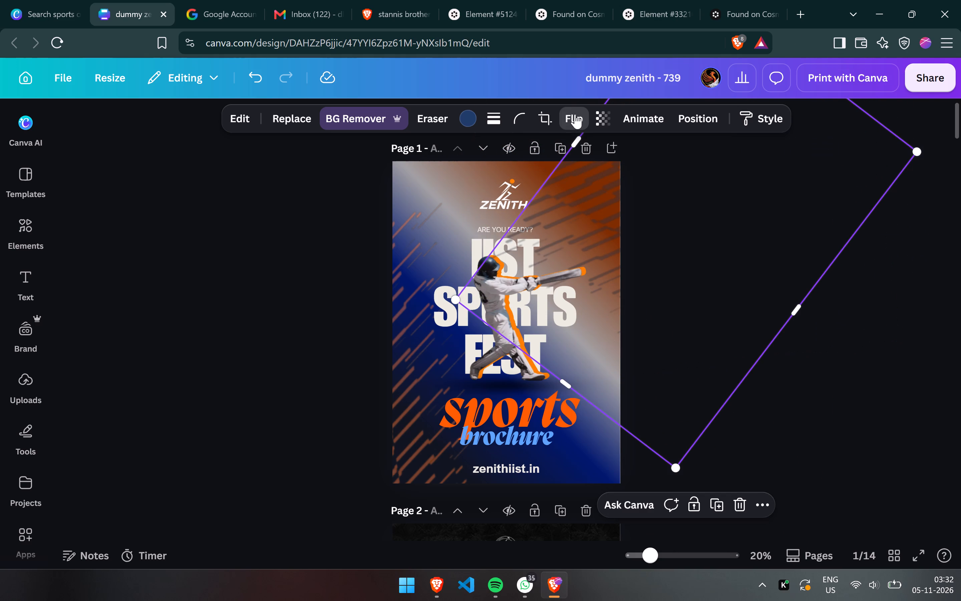
left_click(576, 181)
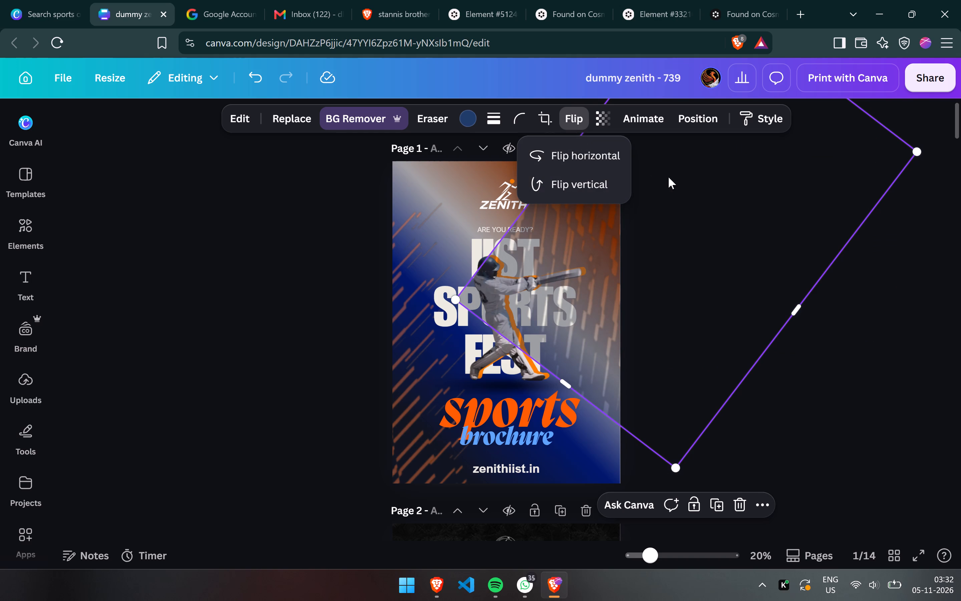
left_click(581, 165)
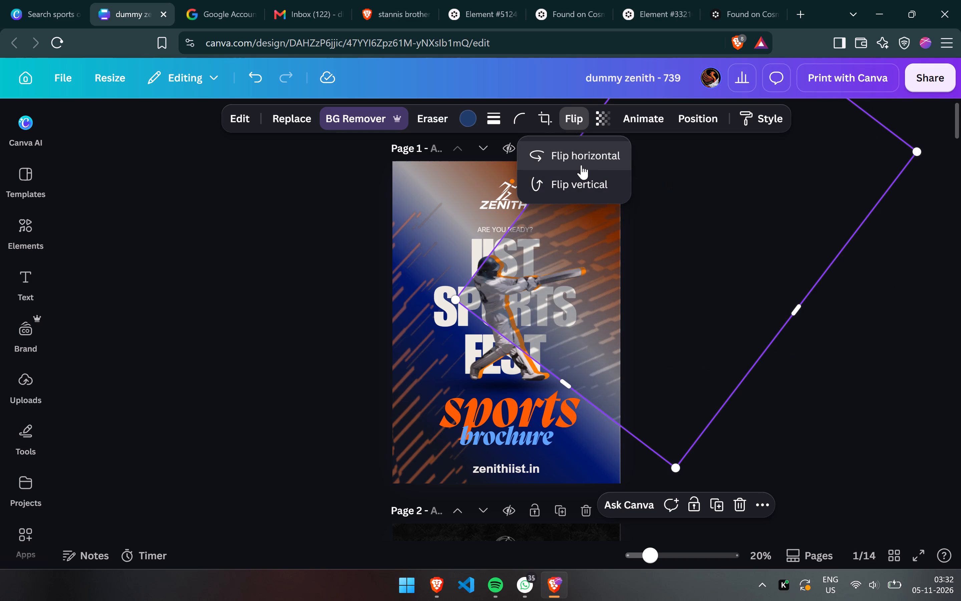
left_click_drag(691, 361, 692, 423)
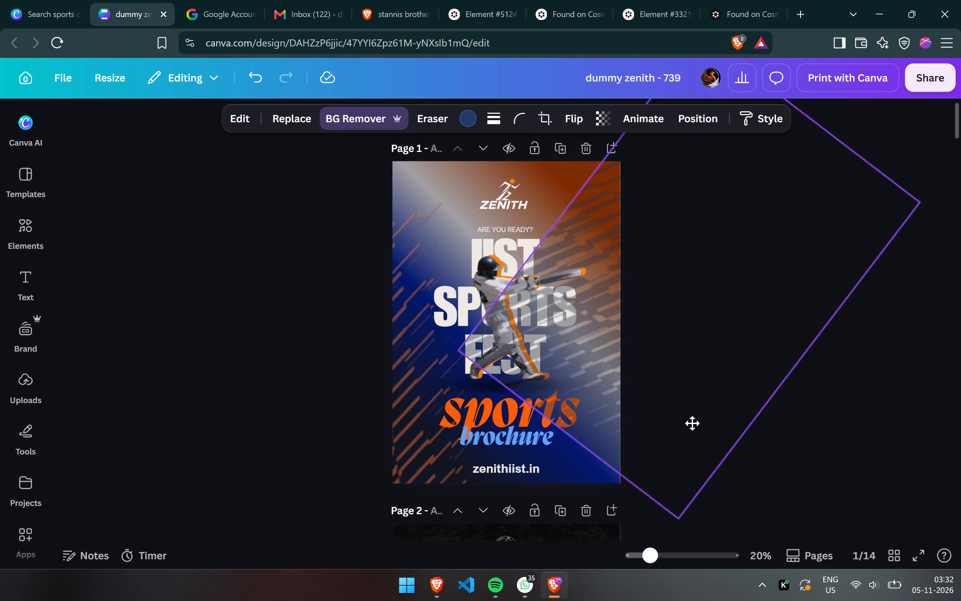
left_click_drag(692, 423, 690, 445)
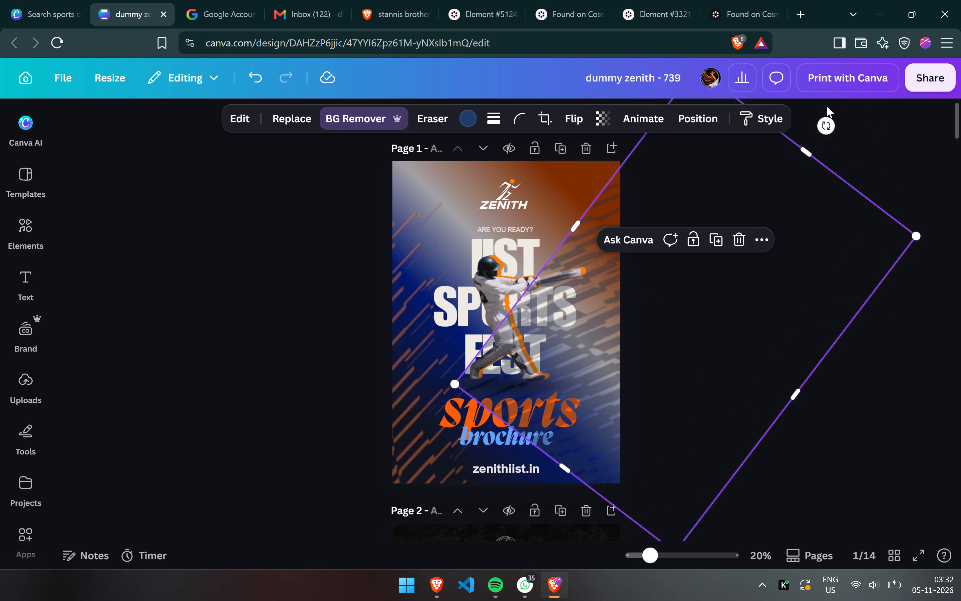
Rotate the dark-blue streak layer a little over half a turn so its streaks slope gently down to the right.
left_click_drag(832, 128, 355, 395)
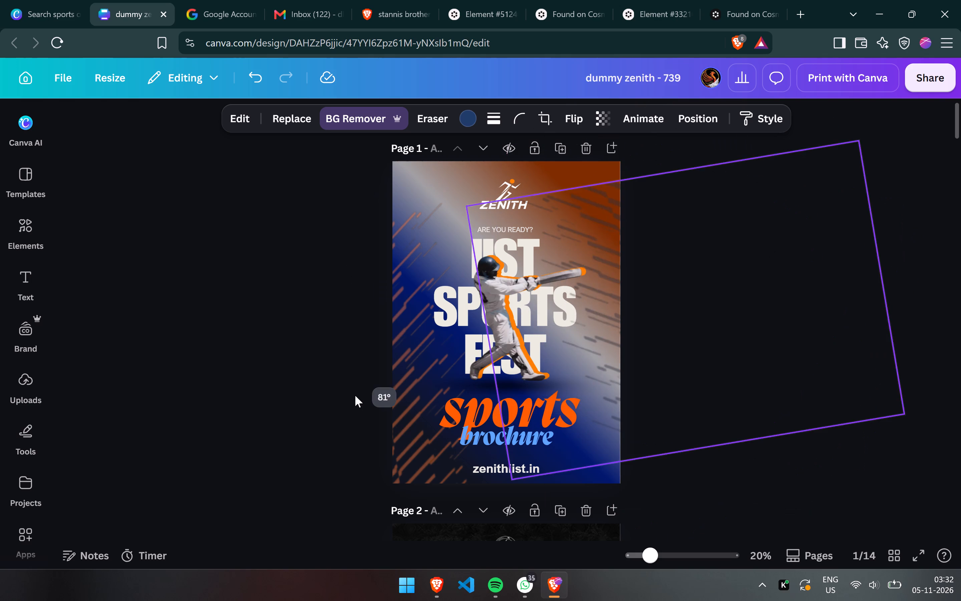
left_click_drag(355, 395, 465, 449)
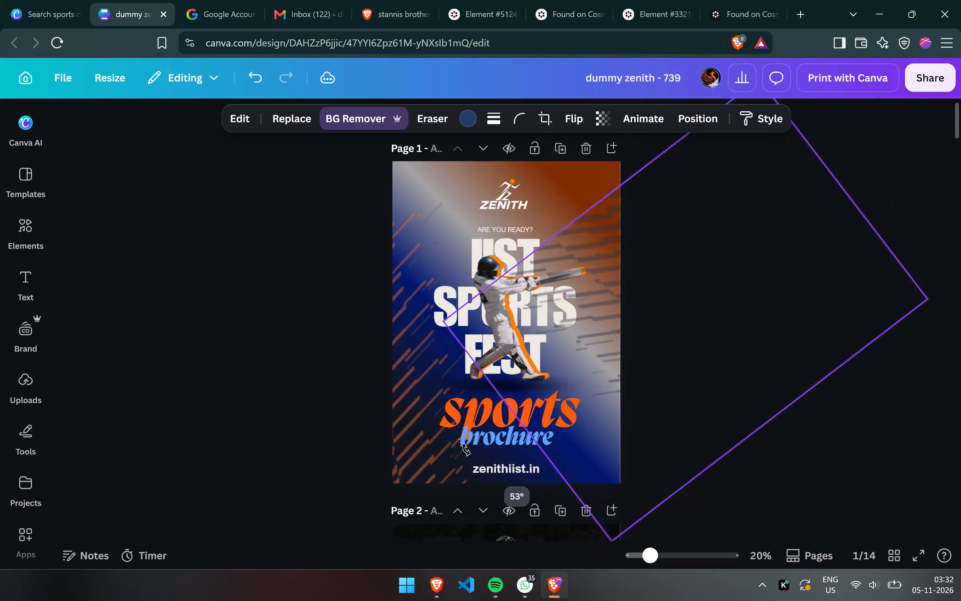
left_click_drag(465, 449, 494, 456)
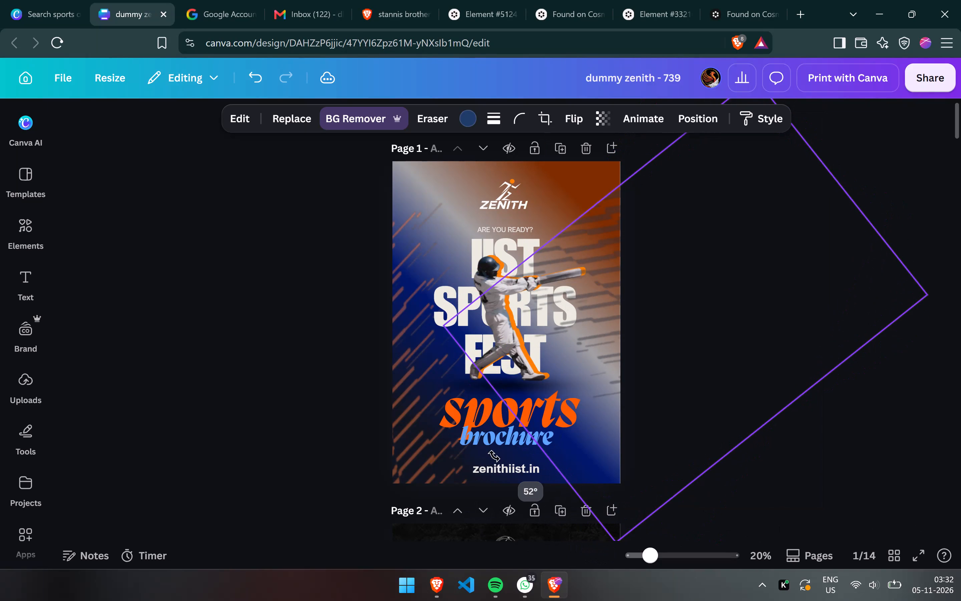
left_click_drag(494, 456, 472, 446)
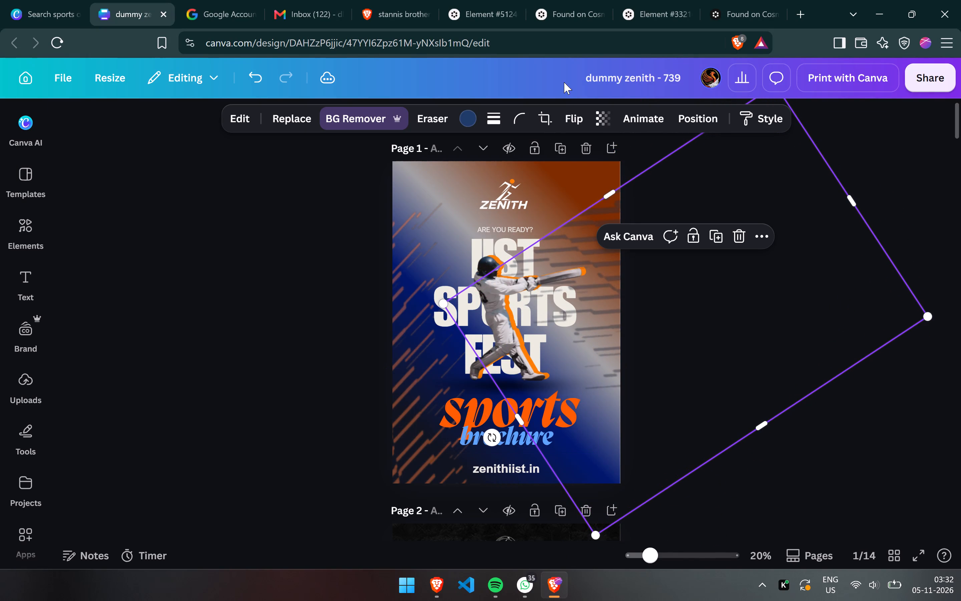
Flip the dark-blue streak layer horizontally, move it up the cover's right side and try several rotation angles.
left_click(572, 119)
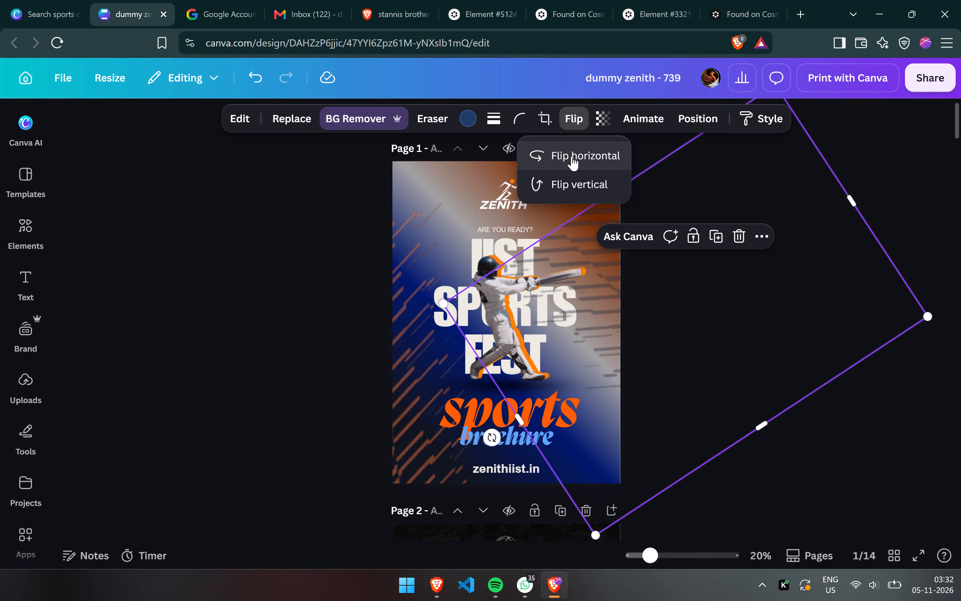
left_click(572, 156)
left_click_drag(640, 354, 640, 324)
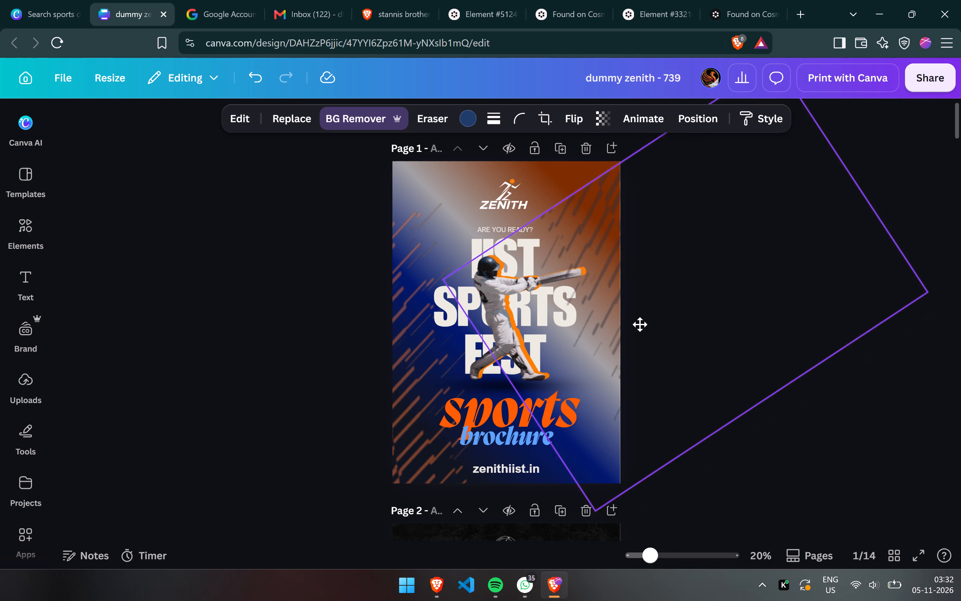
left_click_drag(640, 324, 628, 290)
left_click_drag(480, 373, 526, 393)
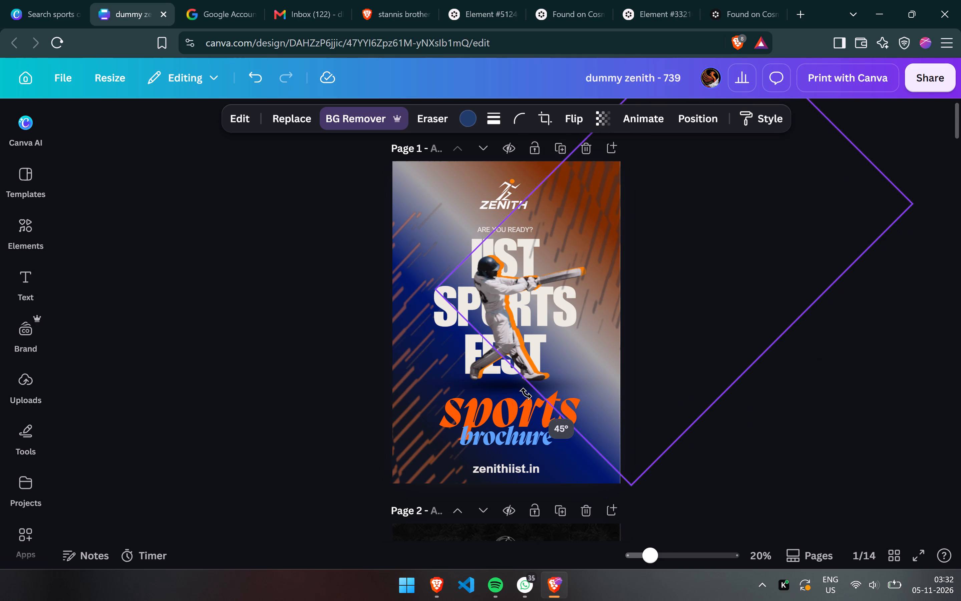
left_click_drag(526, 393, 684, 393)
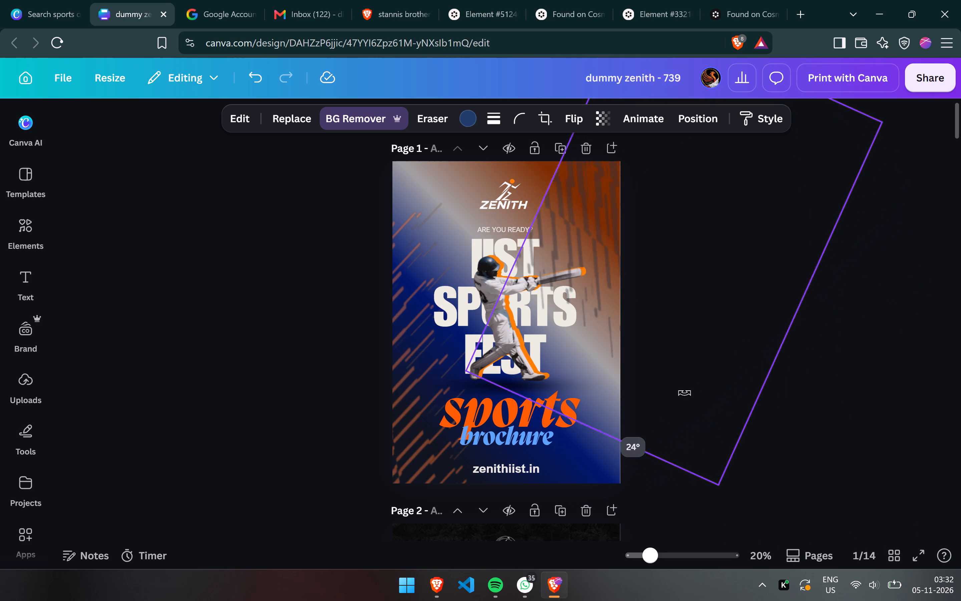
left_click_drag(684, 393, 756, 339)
Delete the dark-blue streak layer from the cover's right side.
key("BackSpace")
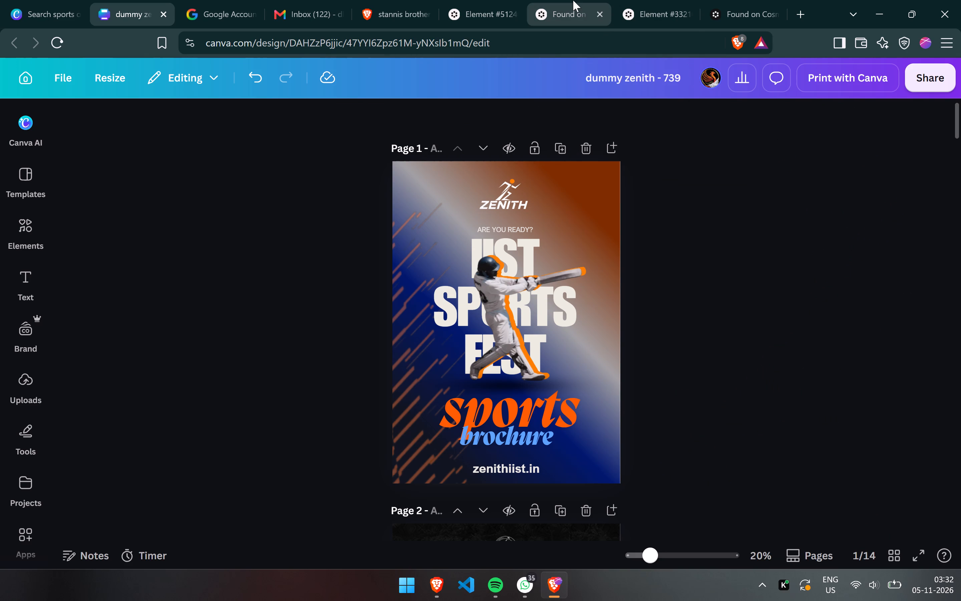
In the already open Cosmos element page, find the neon-green and black "Sport Background Vector" pattern among similar elements and copy its image.
left_click(584, 0)
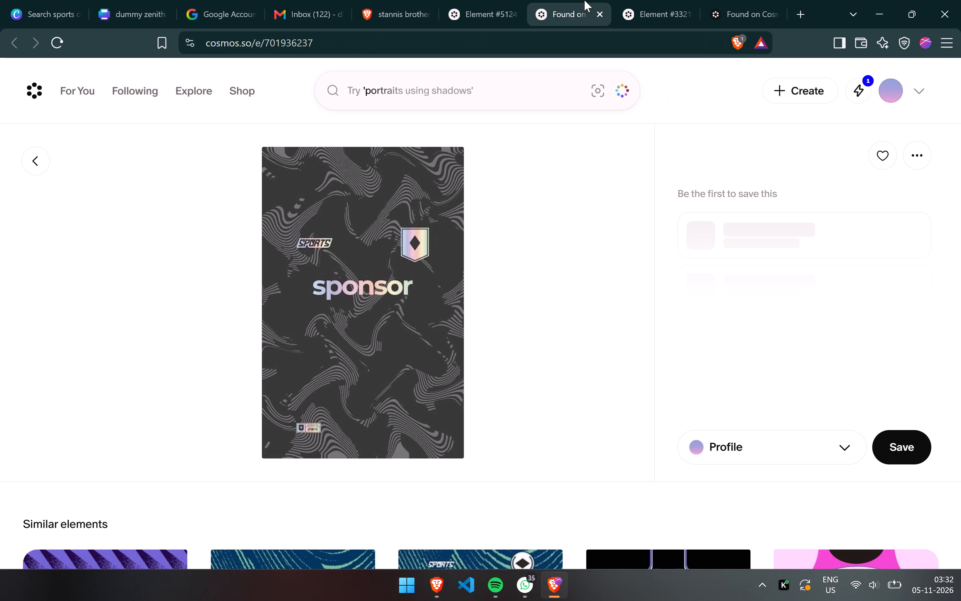
scroll(534, 406, "down", 5)
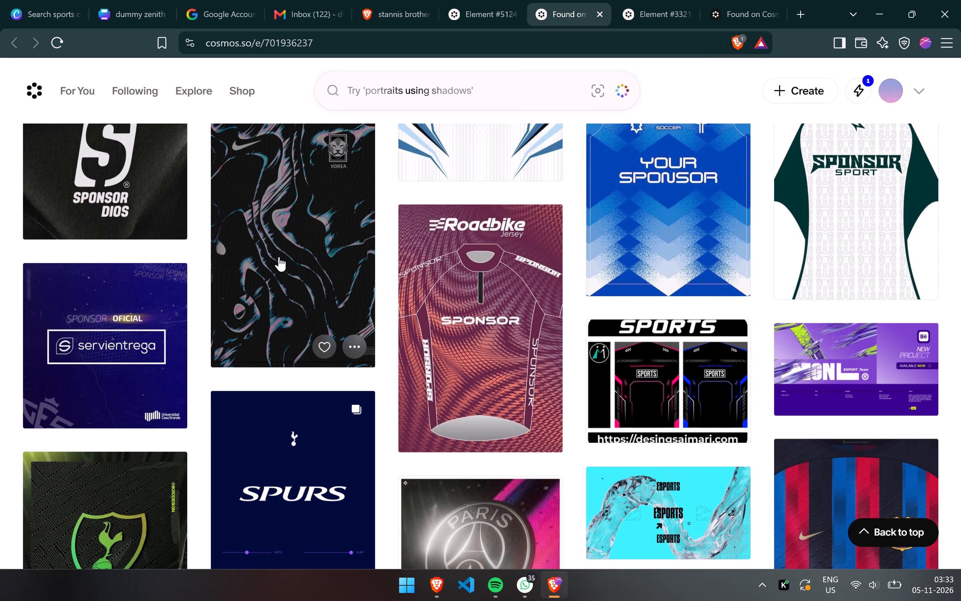
scroll(279, 257, "down", 2)
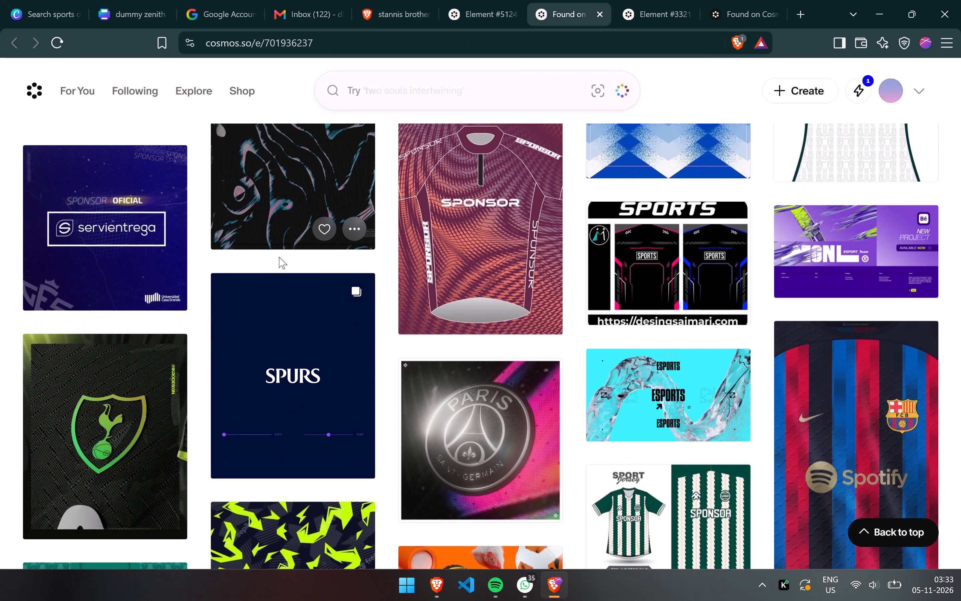
scroll(279, 257, "down", 3)
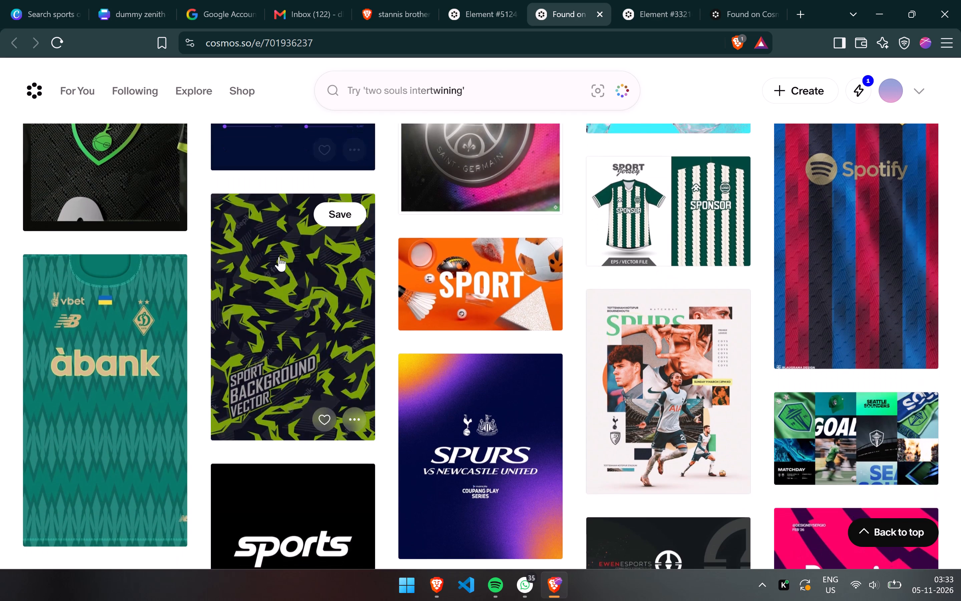
left_click(297, 297)
right_click(343, 321)
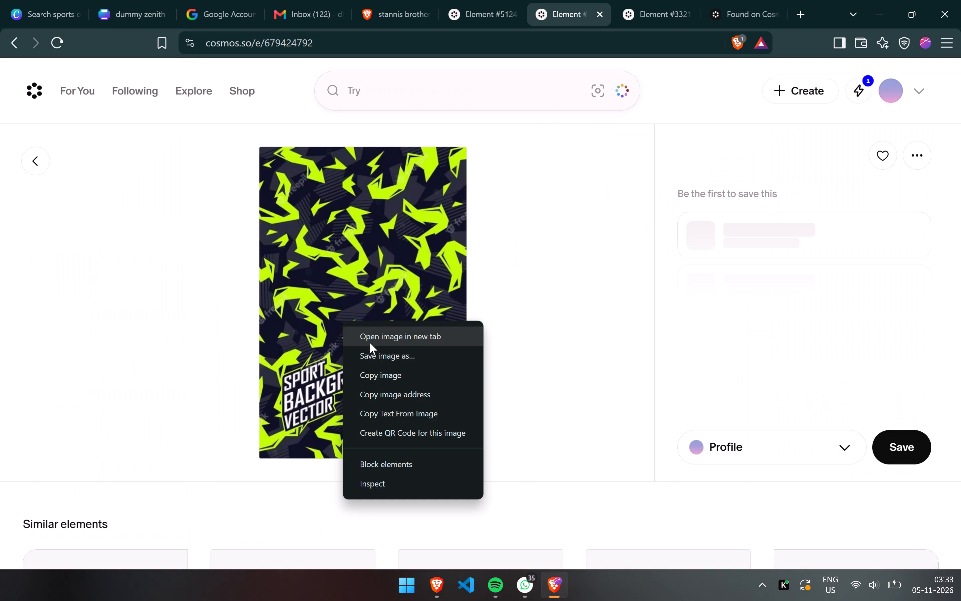
left_click(377, 373)
Return to the dummy zenith design in Canva and paste the copied pattern onto page 1.
key("alt+Tab")
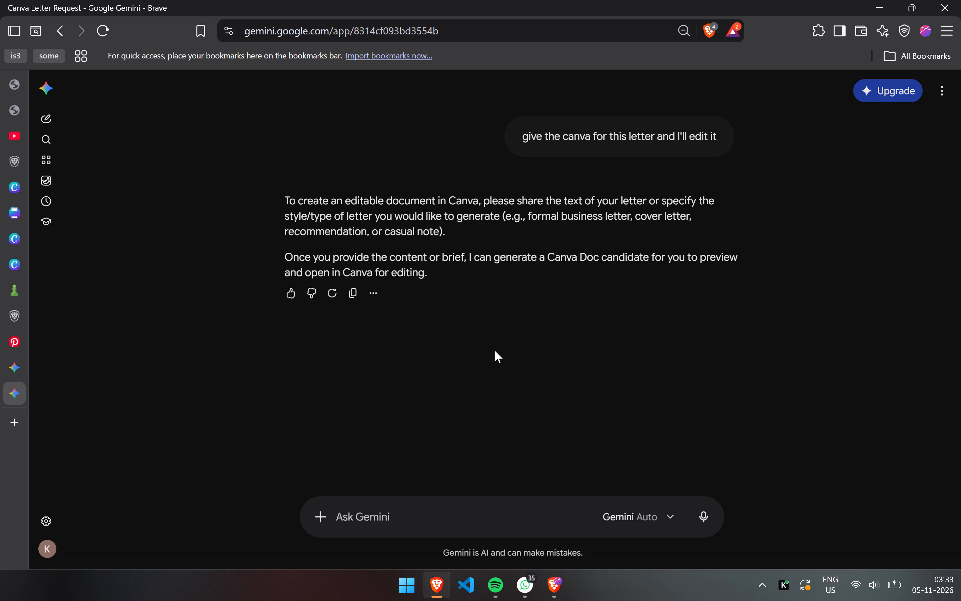
key("alt+Tab")
left_click(114, 0)
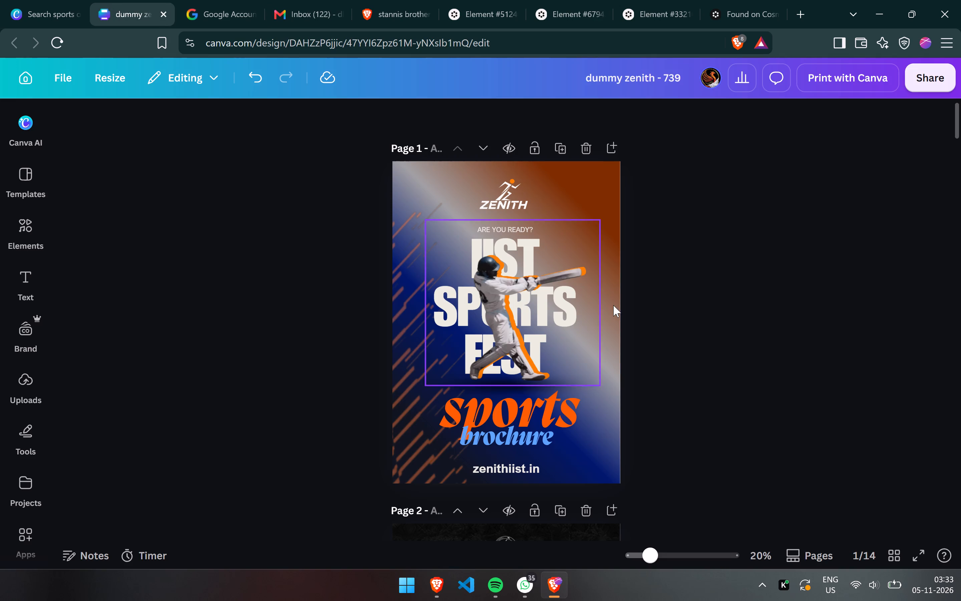
left_click(691, 313)
key("ctrl+v")
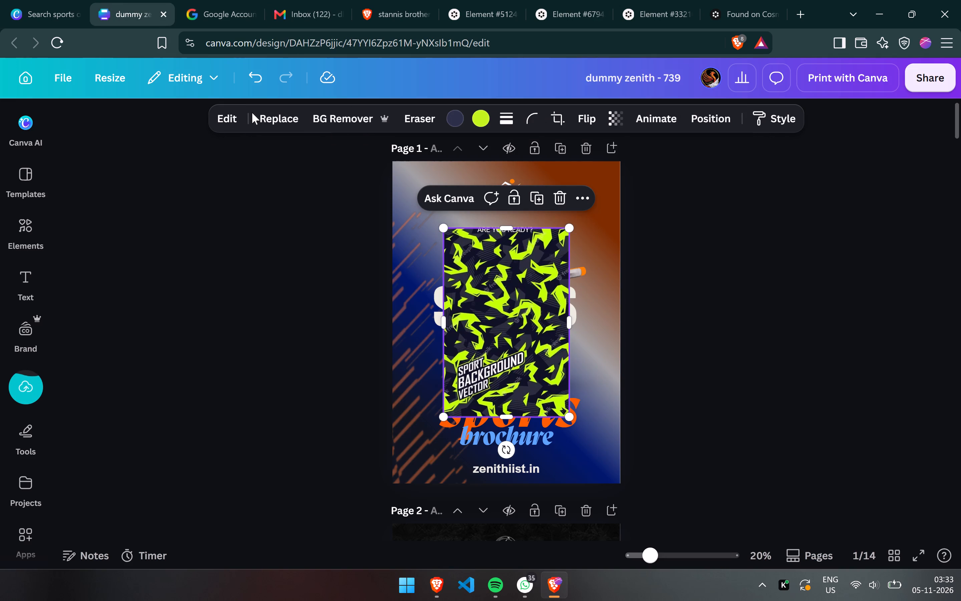
Split the pasted pattern image into editable layers with Magic Layers.
left_click(252, 113)
left_click(236, 114)
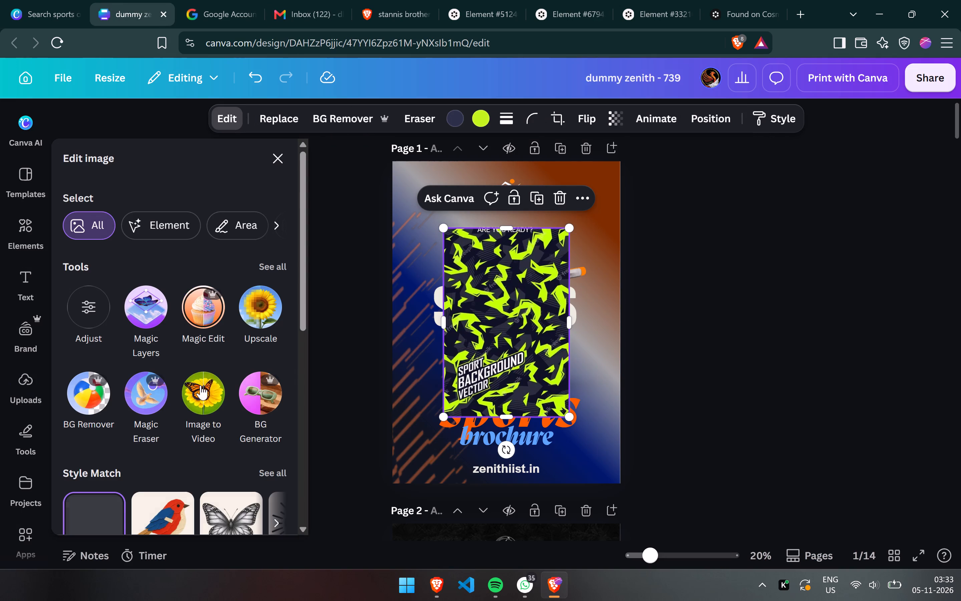
left_click(130, 299)
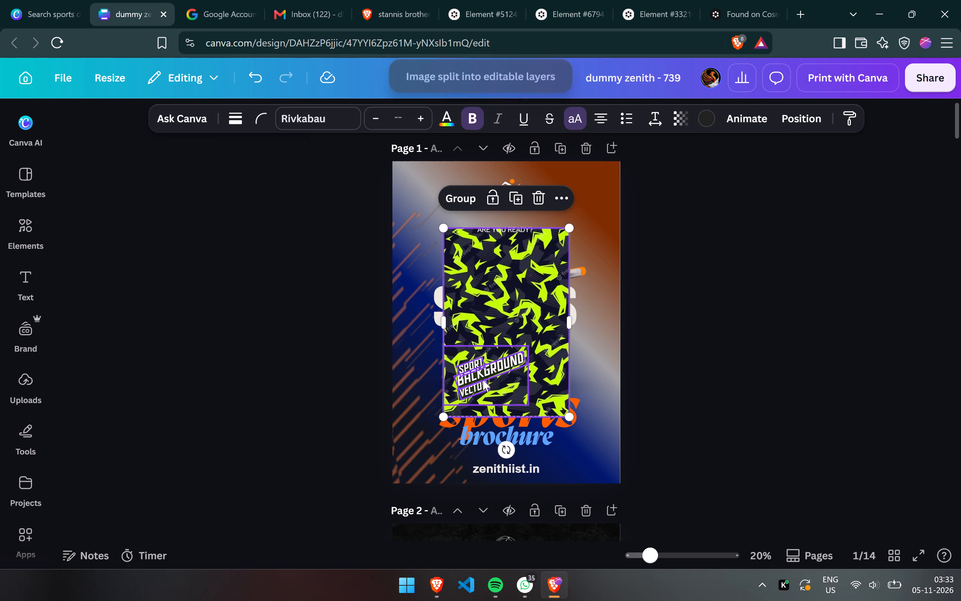
Delete the dark backing piece and the words VECTOR, SPORT and BACKGROUND from the split pattern.
left_click(483, 380)
left_click(483, 380)
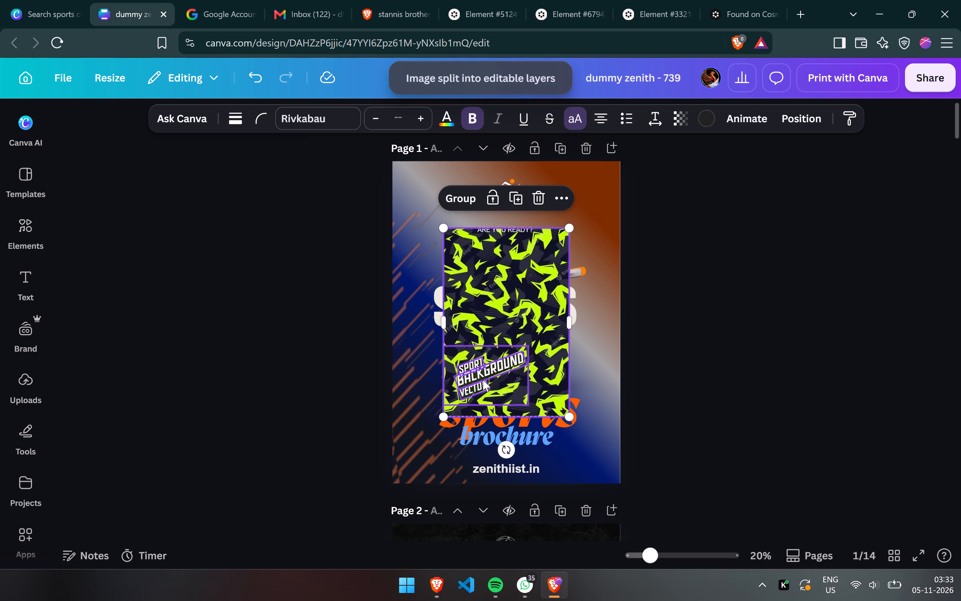
left_click(503, 363)
left_click(650, 331)
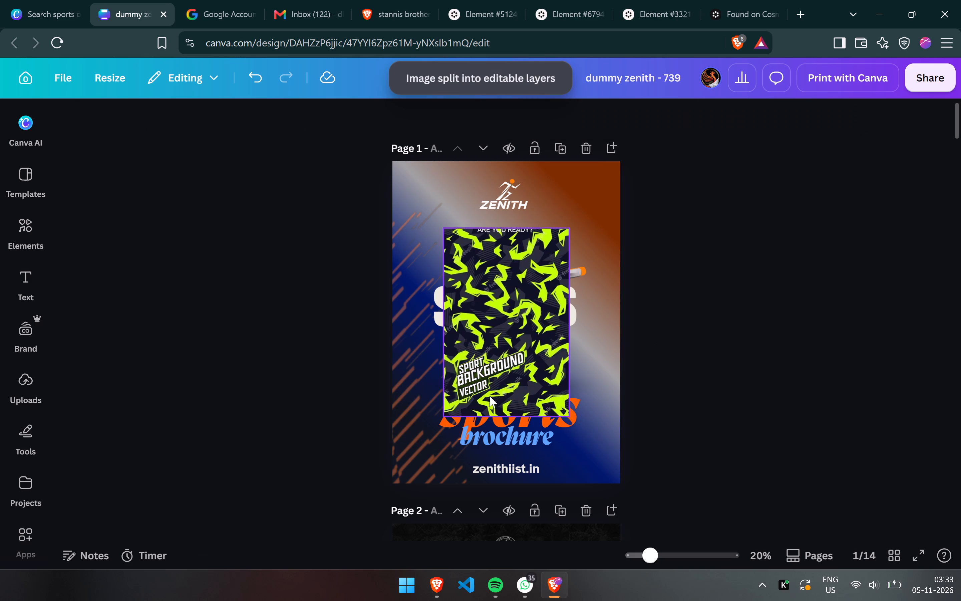
left_click(467, 401)
key("BackSpace")
left_click(472, 385)
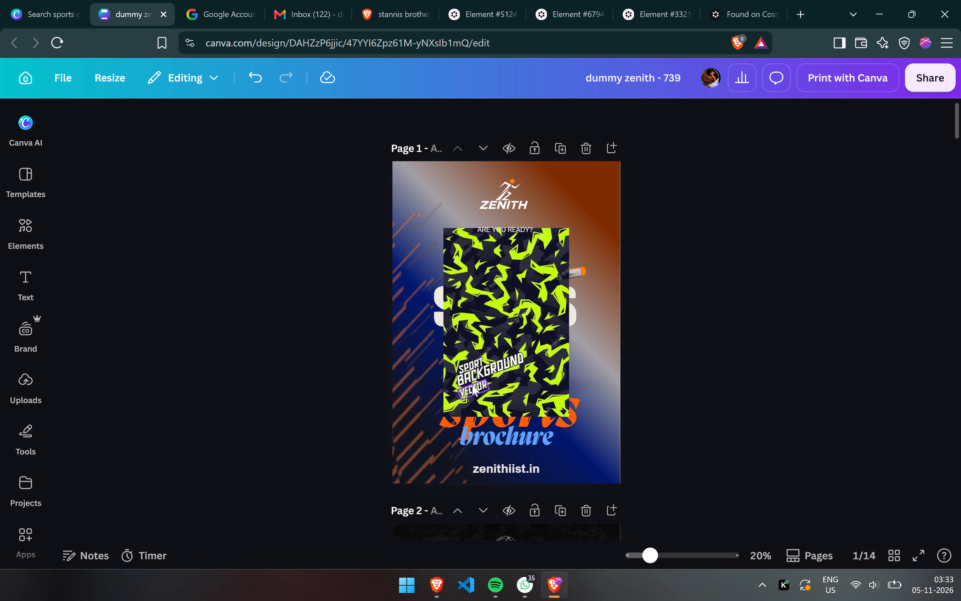
key("BackSpace")
left_click(473, 371)
key("BackSpace")
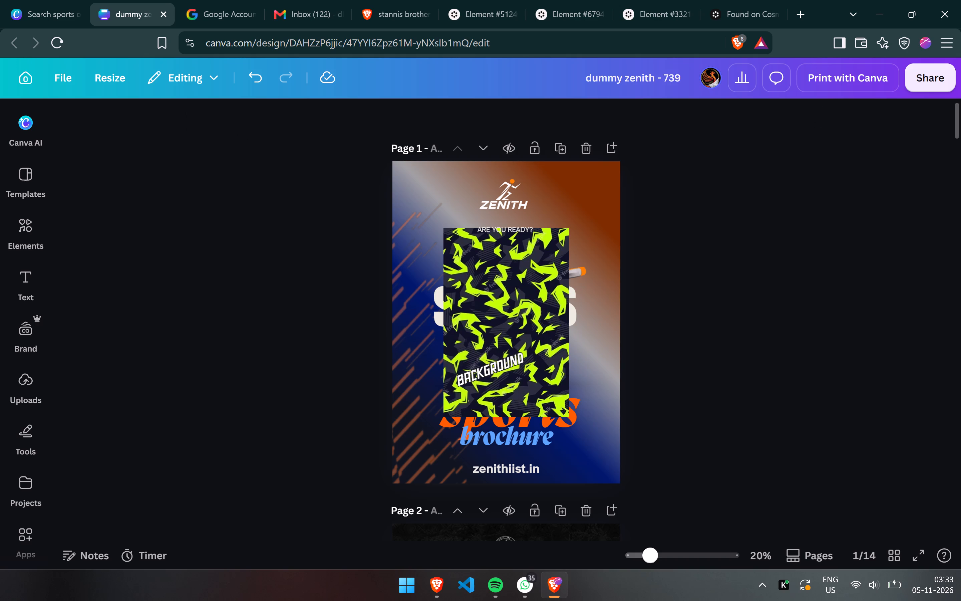
left_click(474, 375)
key("BackSpace")
Remove the dark background from the pattern image with BG Remover, leaving only the neon-green shapes.
left_click(527, 284)
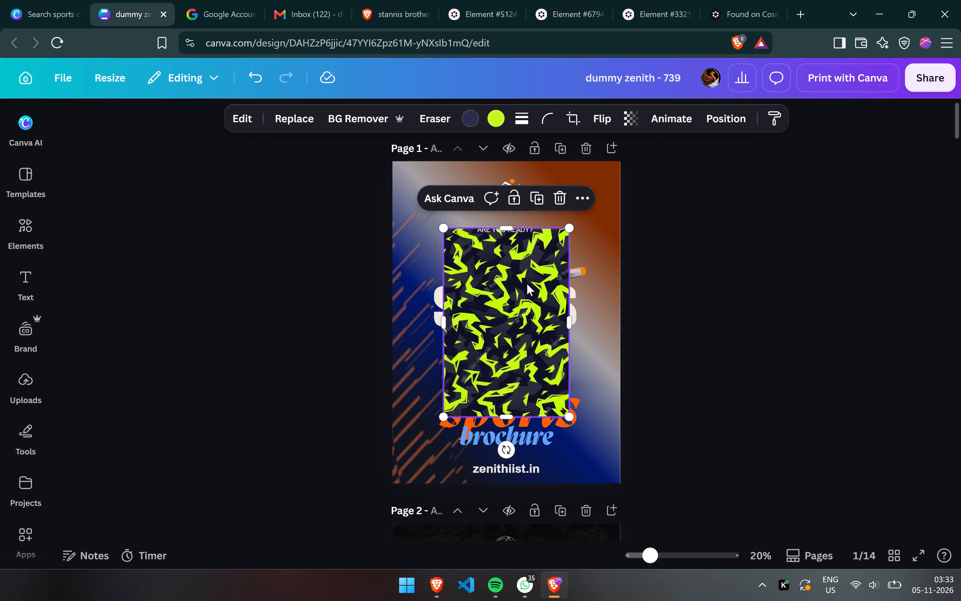
left_click(346, 118)
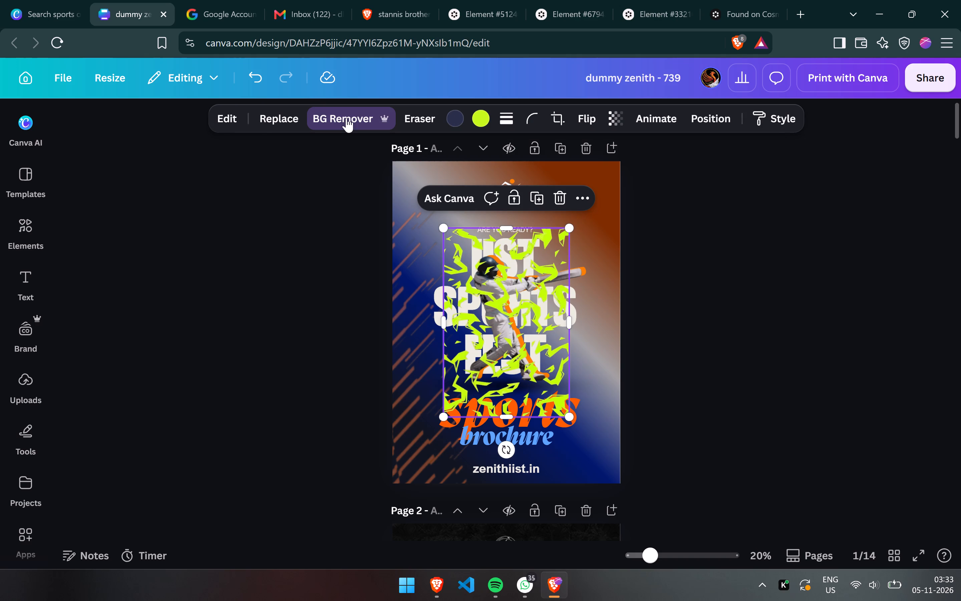
Enlarge the neon-green pattern toward the cover's lower left and send it behind the headline, cricketer and other text.
left_click_drag(443, 414, 383, 493)
key("ctrl+bracketleft")
key("ctrl+bracketleft")
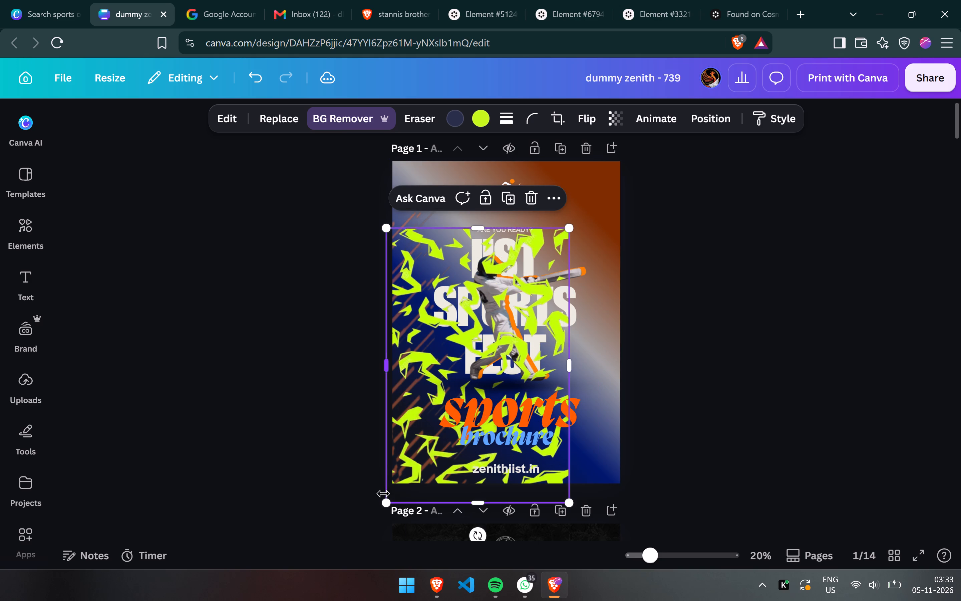
key("ctrl+bracketleft")
key("ctrl+bracketleft")
key("ctrl+bracketleft")
key("ctrl+bracketleft")
key("ctrl+bracketleft")
key("ctrl+bracketleft")
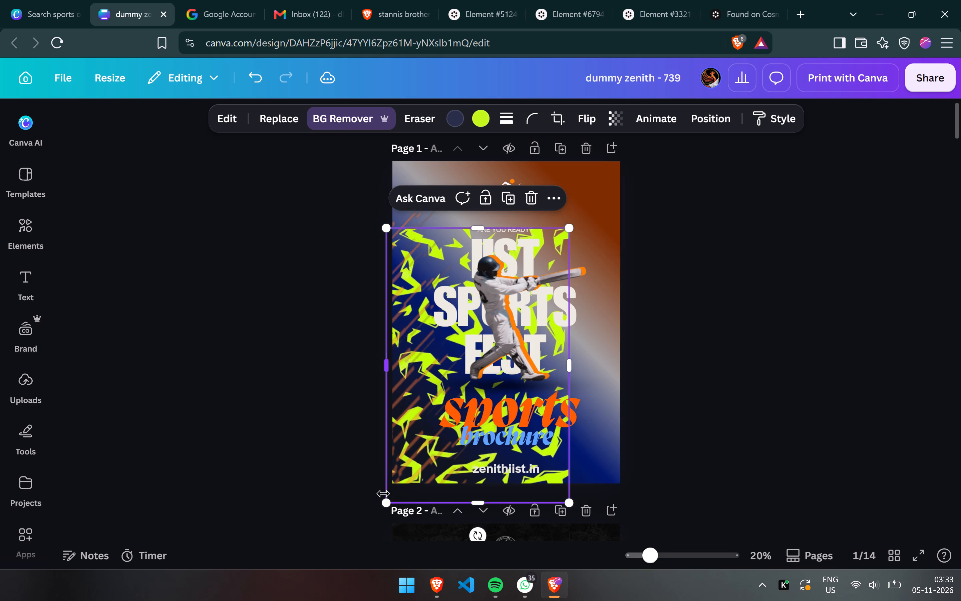
key("ctrl+bracketleft")
key("ctrl+bracketleft")
key("ctrl+bracketleft")
key("ctrl+bracketleft")
key("ctrl+bracketleft")
key("ctrl+bracketleft")
key("ctrl+bracketleft")
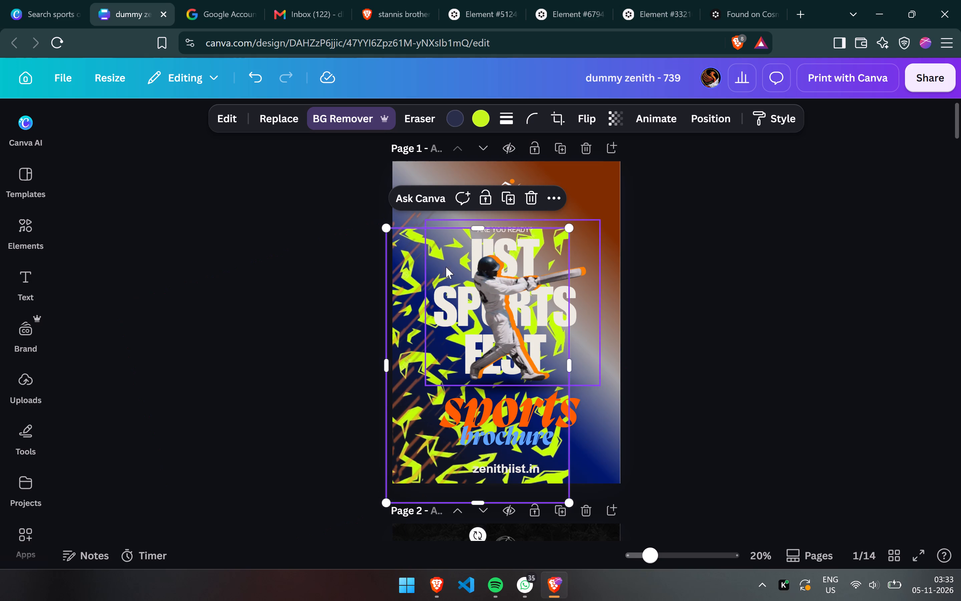
Delete the orange streak layer from the cover's left side.
left_click(402, 215)
key("BackSpace")
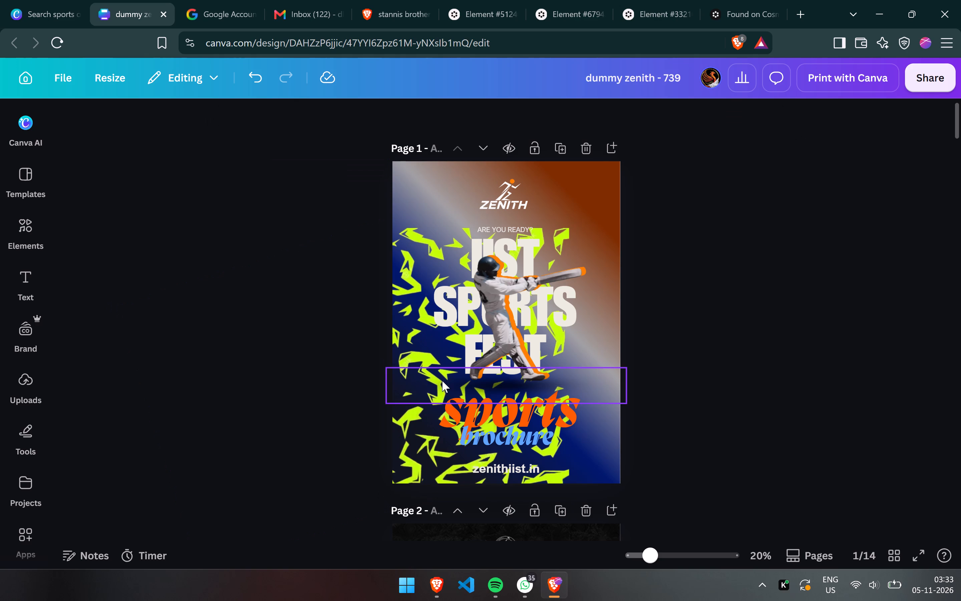
Enlarge the neon-green pattern until it covers the whole cover page, and nudge it slightly down and right.
left_click(411, 431)
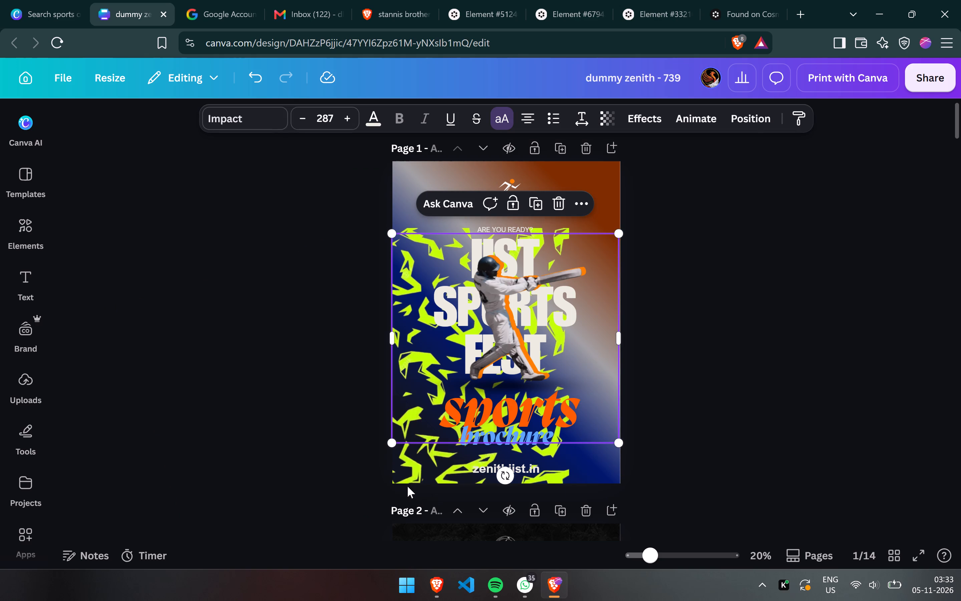
left_click(411, 480)
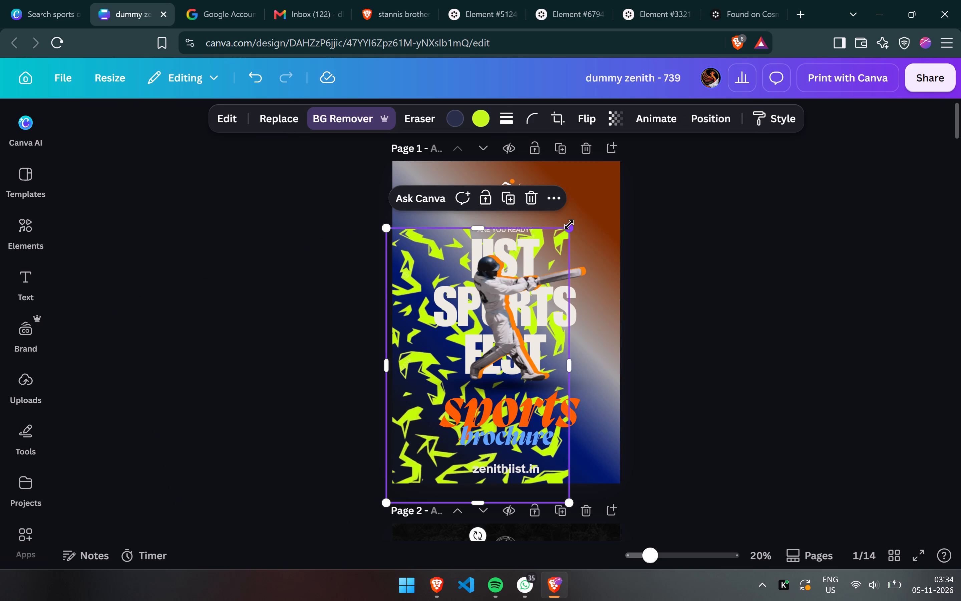
left_click_drag(569, 224, 647, 157)
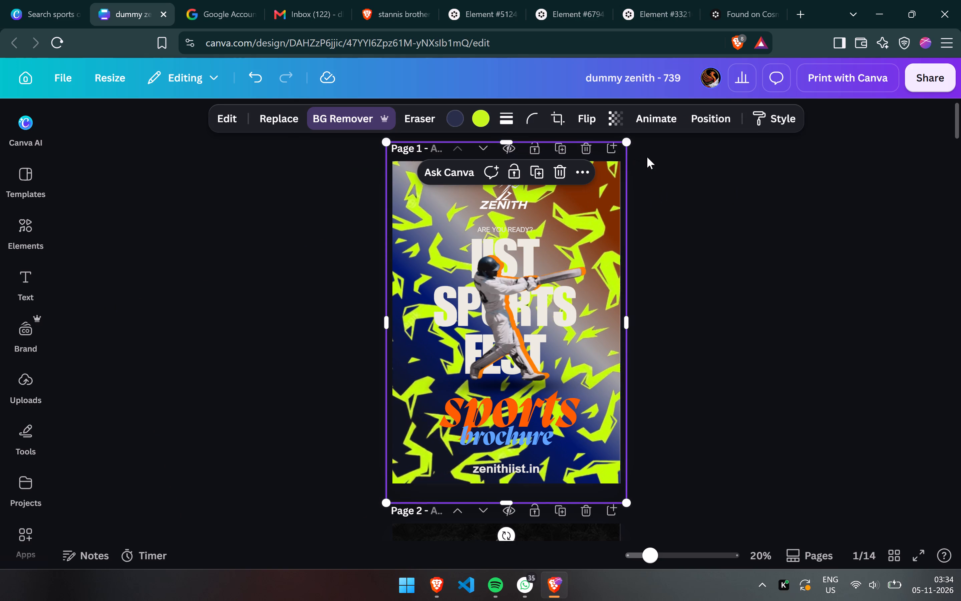
left_click_drag(608, 486, 613, 492)
Set the pattern's transparency to 32.
left_click(610, 118)
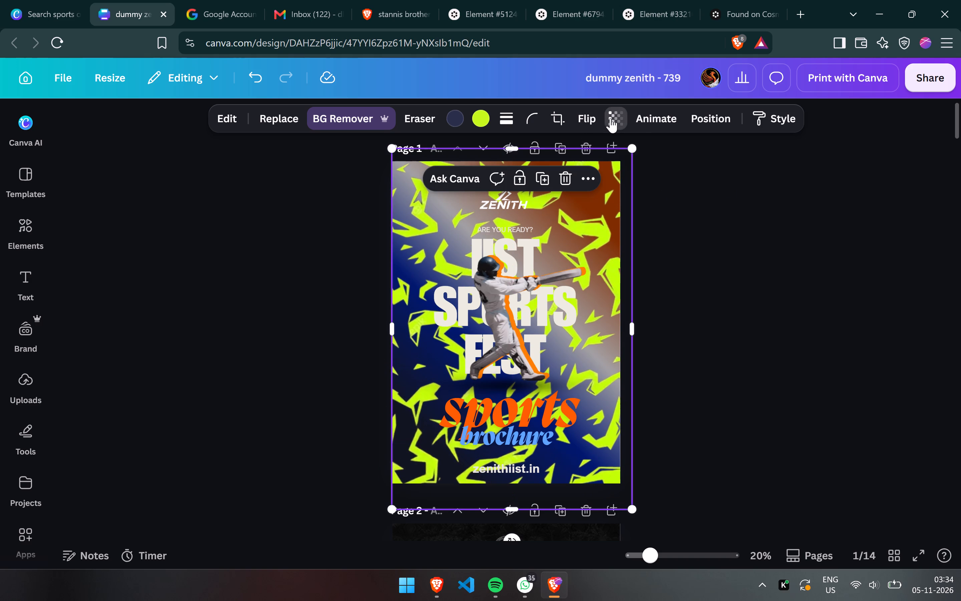
left_click_drag(635, 171, 592, 183)
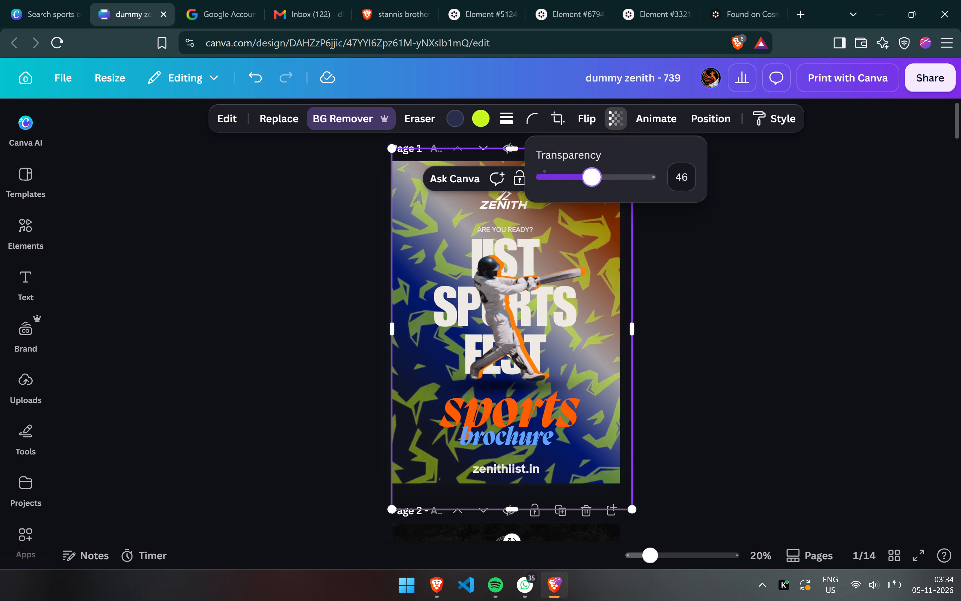
left_click_drag(592, 183, 588, 183)
left_click_drag(590, 180, 581, 182)
left_click_drag(581, 182, 577, 184)
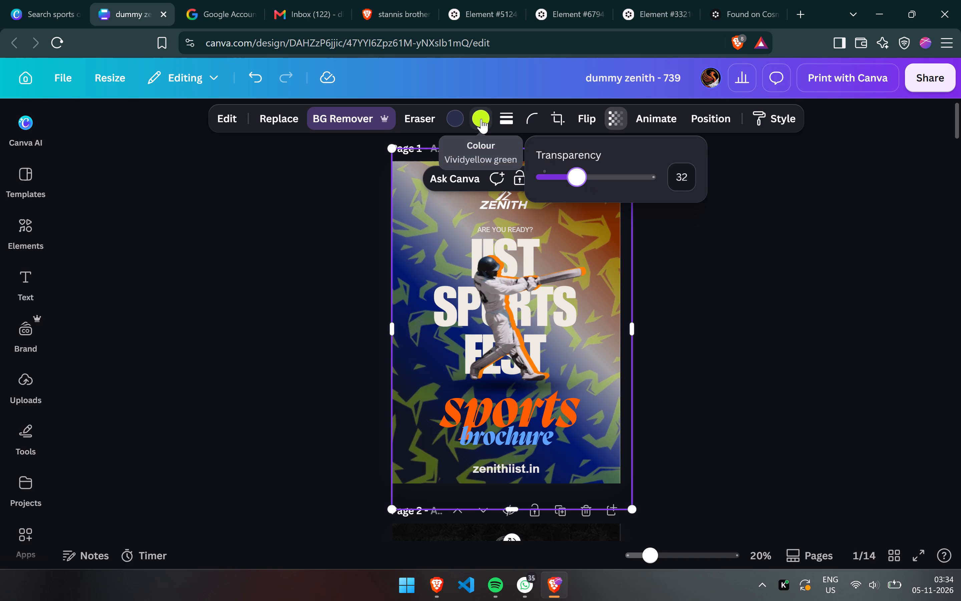
Recolour the pattern's neon-green shapes to the design's off-white, trying green and light blue first.
left_click(481, 119)
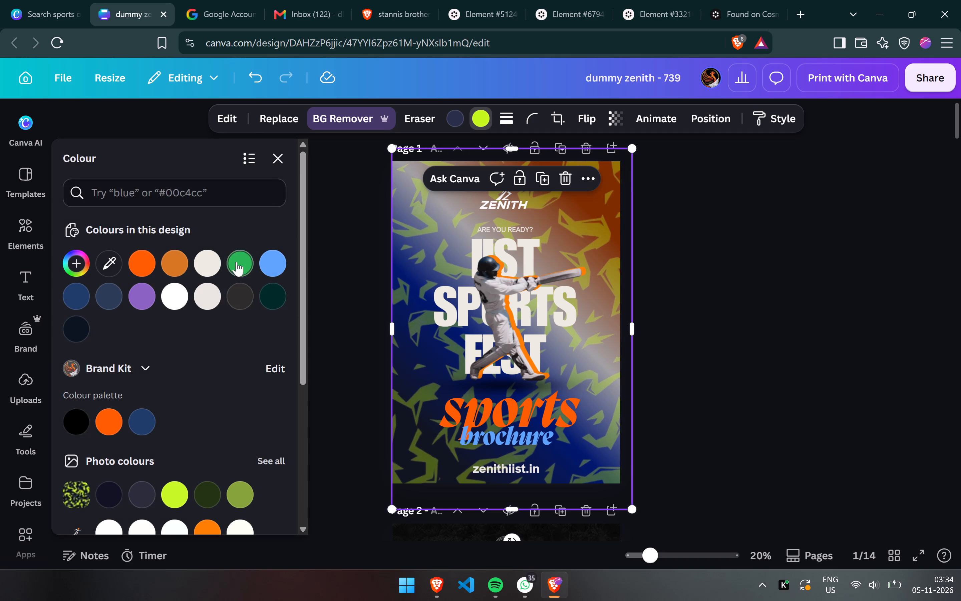
left_click(239, 262)
left_click(263, 261)
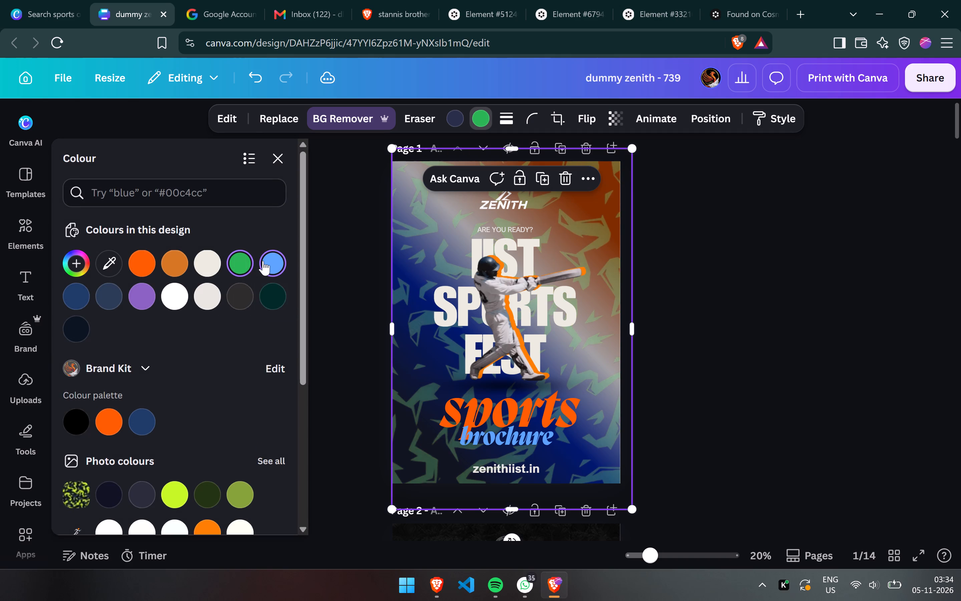
left_click(208, 261)
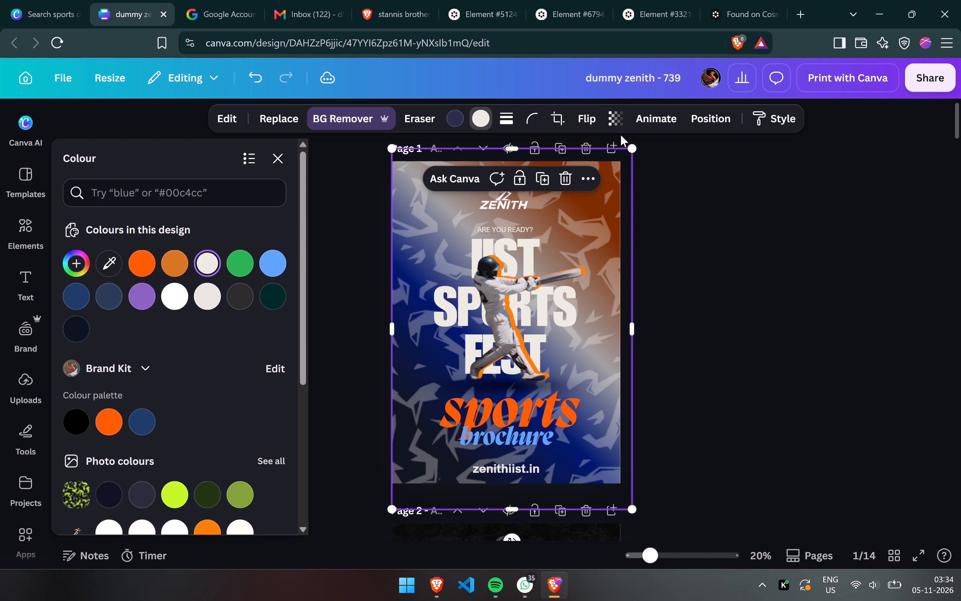
Set the off-white pattern's transparency to 23 on the cover page.
left_click(610, 125)
left_click_drag(586, 176, 566, 178)
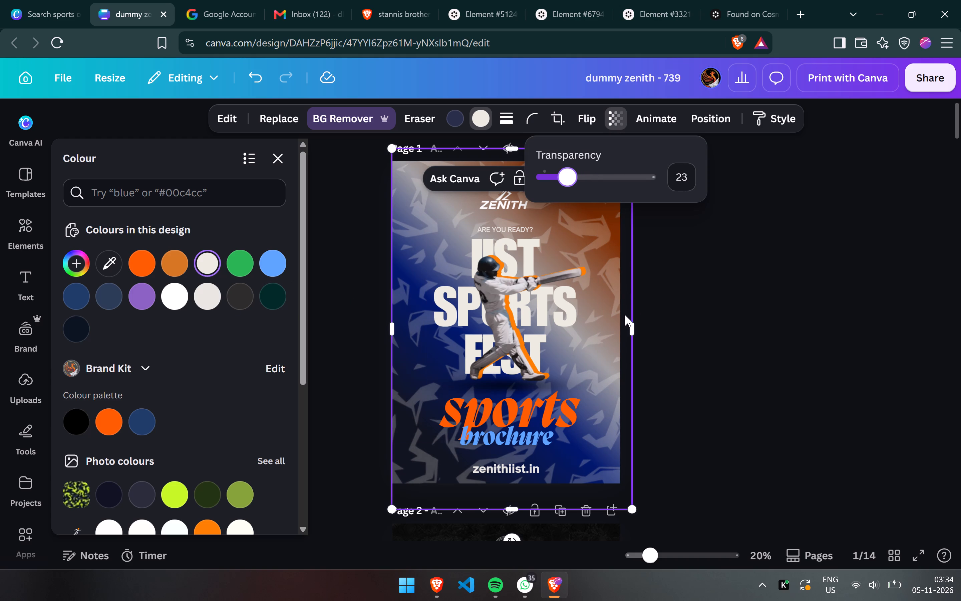
Nudge the full-page pattern slightly upward on the cover, keeping its horizontal position, and deselect it.
left_click_drag(620, 280, 620, 270)
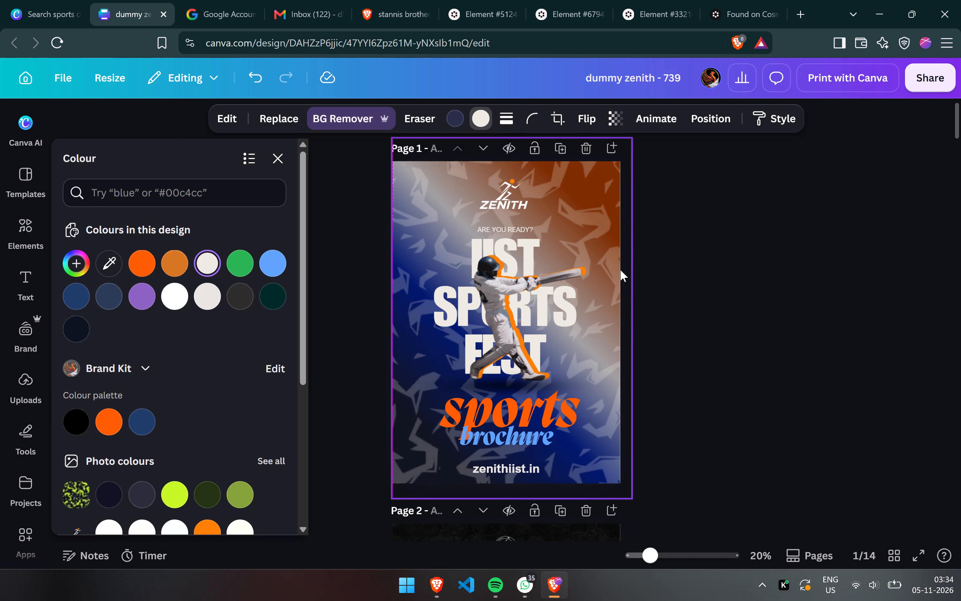
left_click(736, 298)
left_click(736, 298)
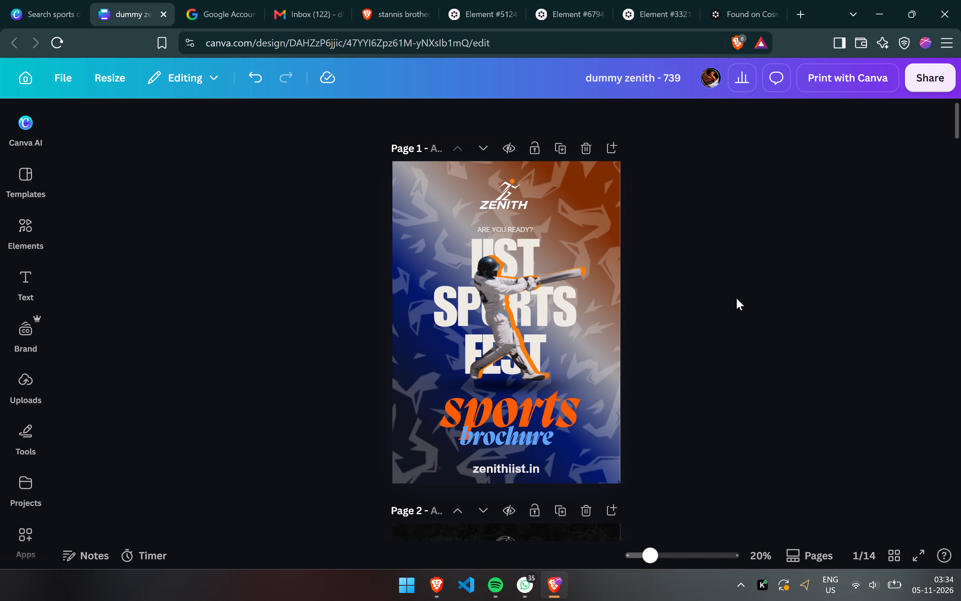
Examine the filter and shadow options of the cricket batter image on the cover.
scroll(736, 298, "down", 1)
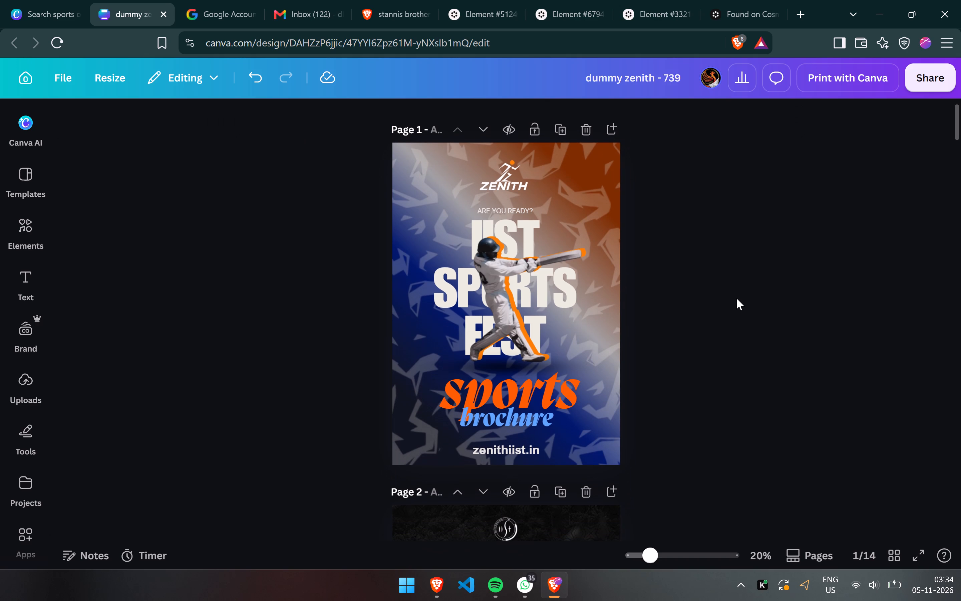
left_click(521, 236)
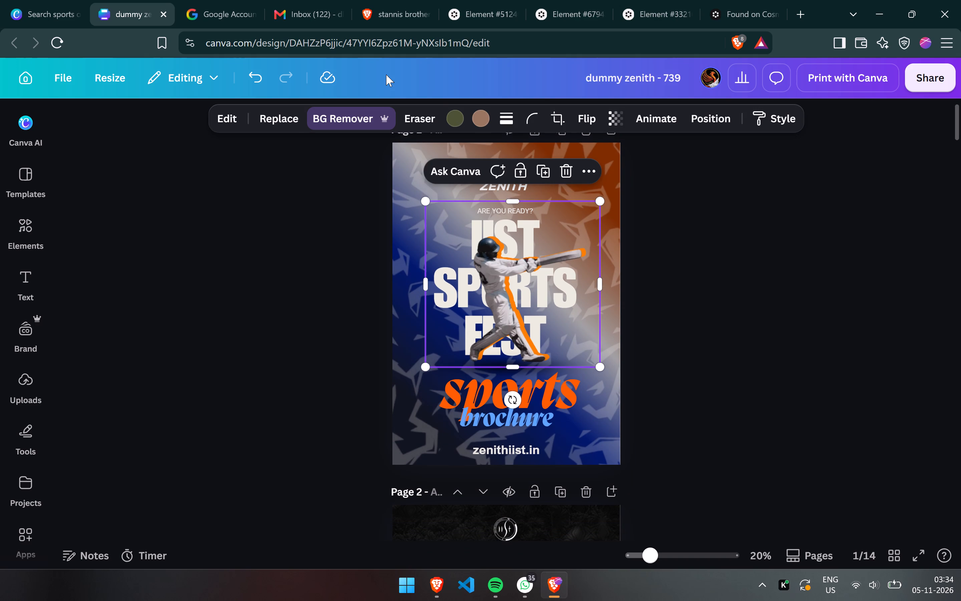
left_click(238, 119)
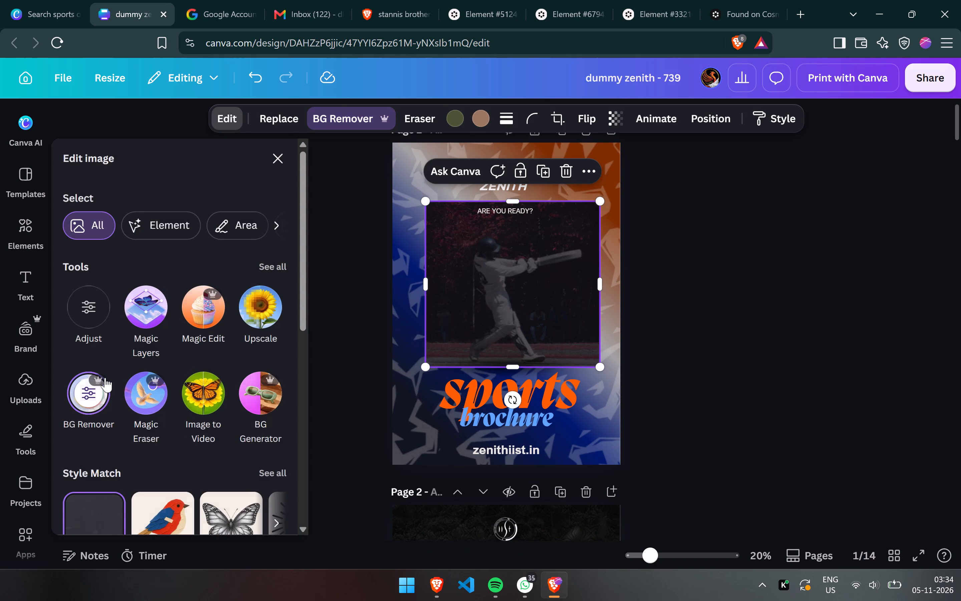
scroll(123, 461, "down", 6)
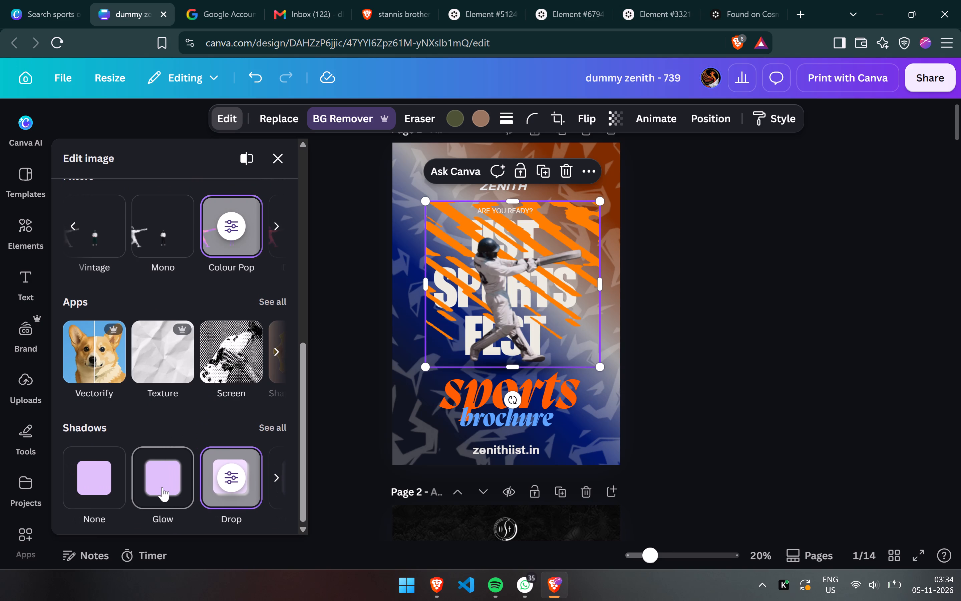
left_click(560, 221)
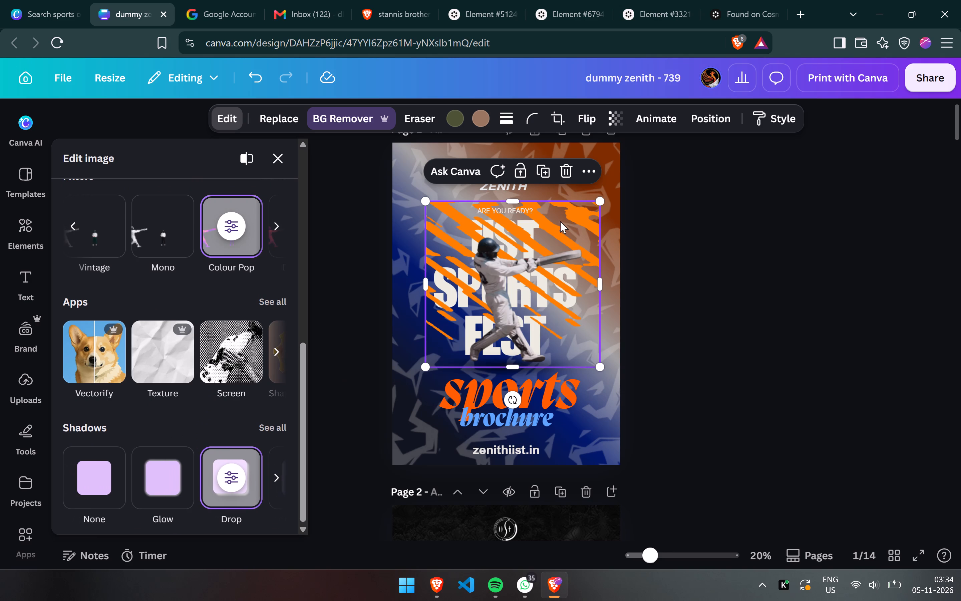
left_click(560, 221)
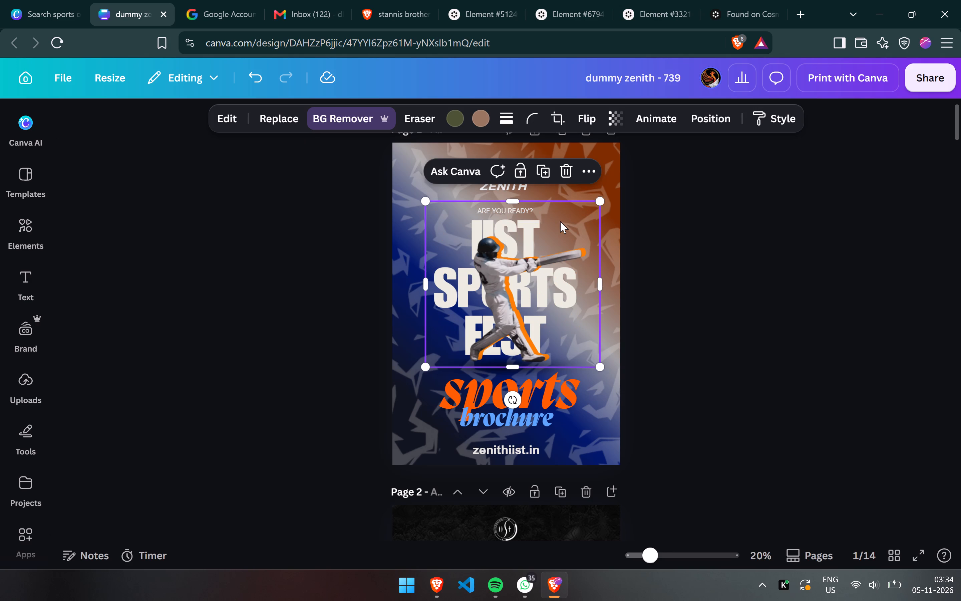
left_click(241, 114)
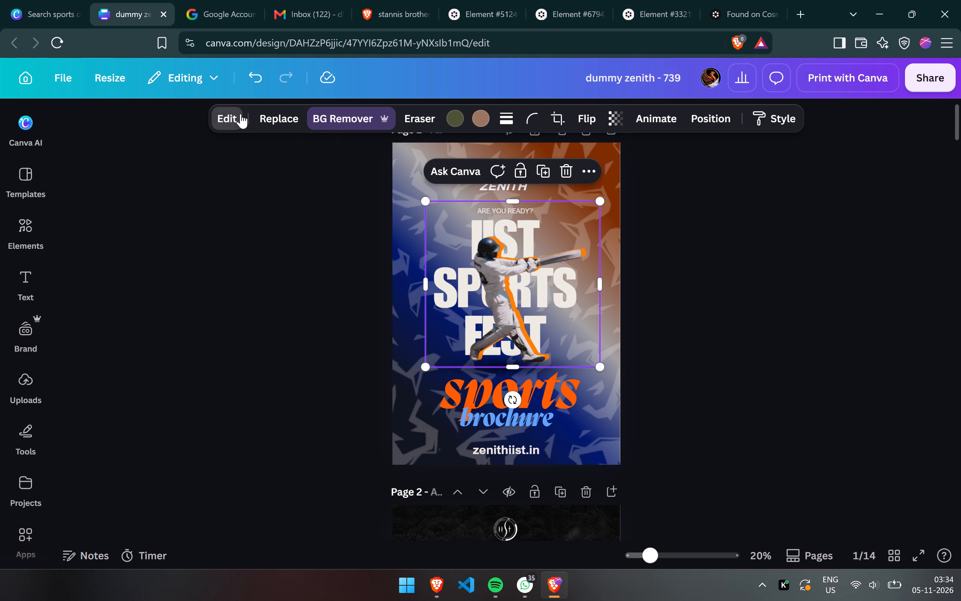
scroll(166, 384, "down", 5)
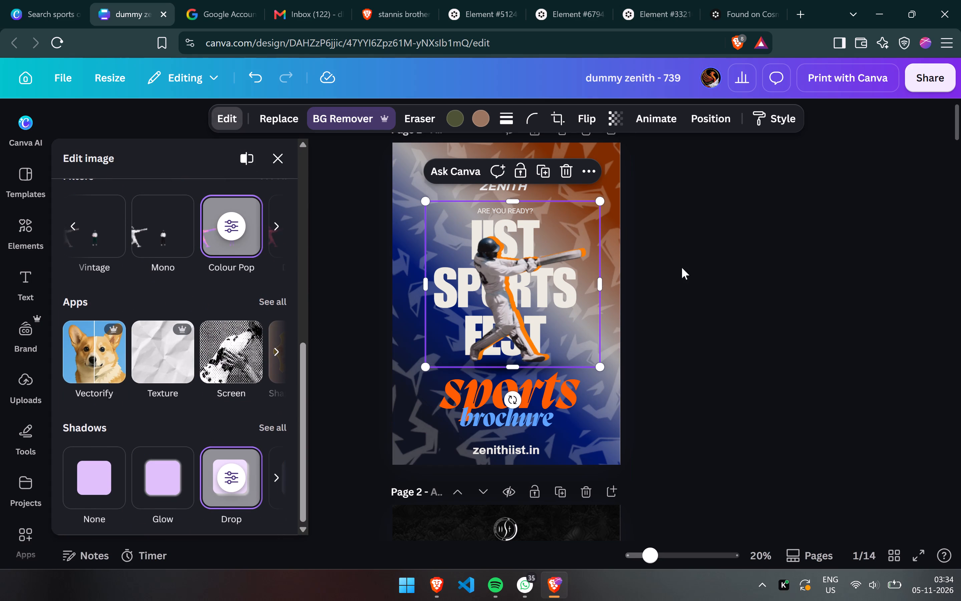
left_click(822, 272)
left_click(670, 334)
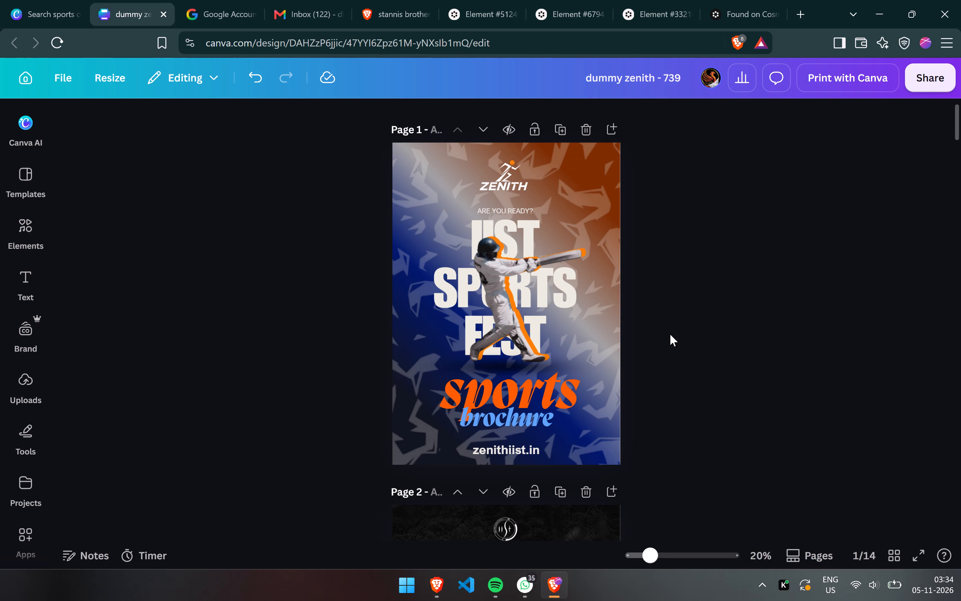
Select the IIST SPORTS FEST headline layer behind the batter and give its text an Outline effect in black.
left_click(578, 299)
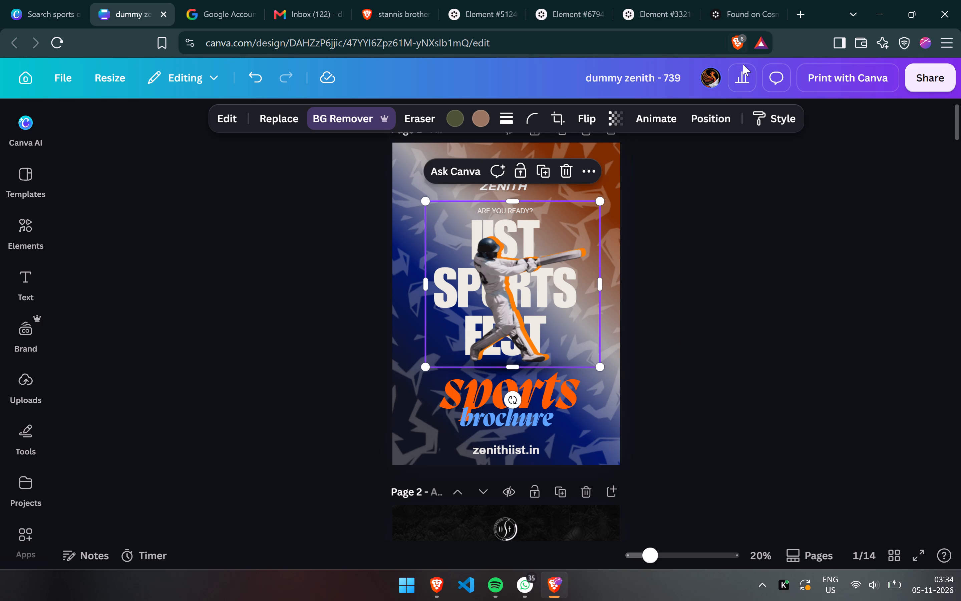
left_click(716, 120)
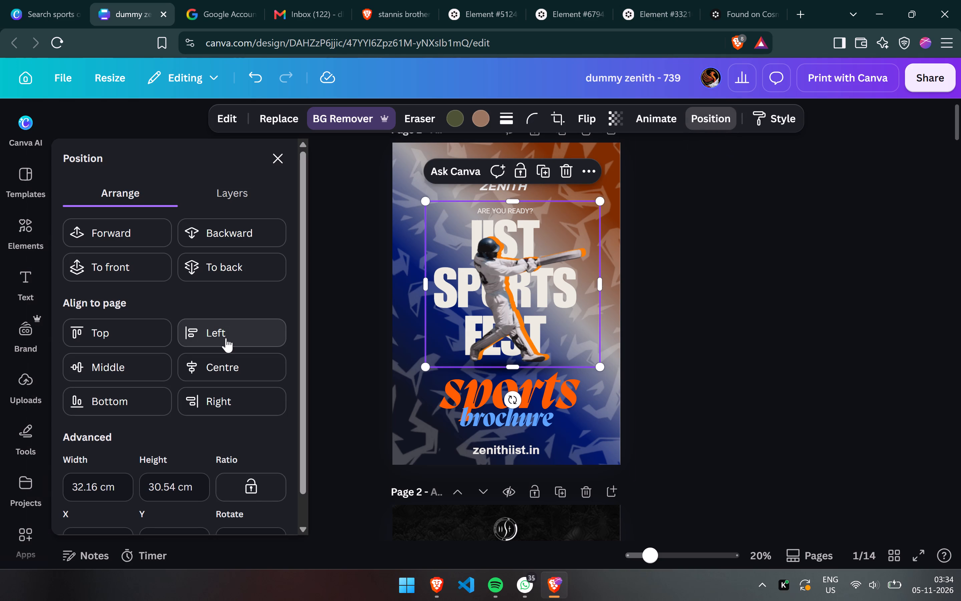
scroll(229, 329, "down", 1)
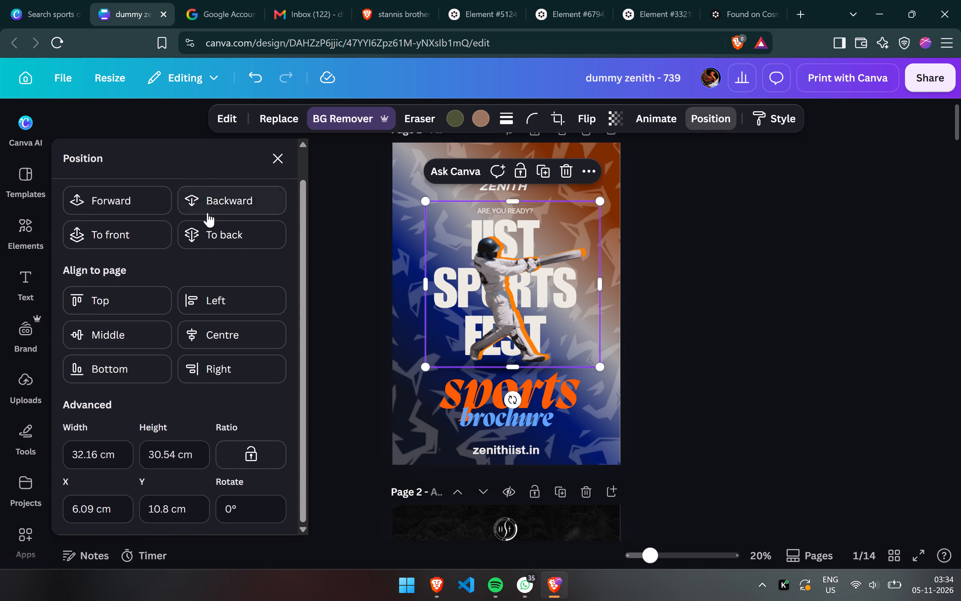
scroll(194, 384, "up", 5)
scroll(195, 347, "up", 4)
left_click(238, 198)
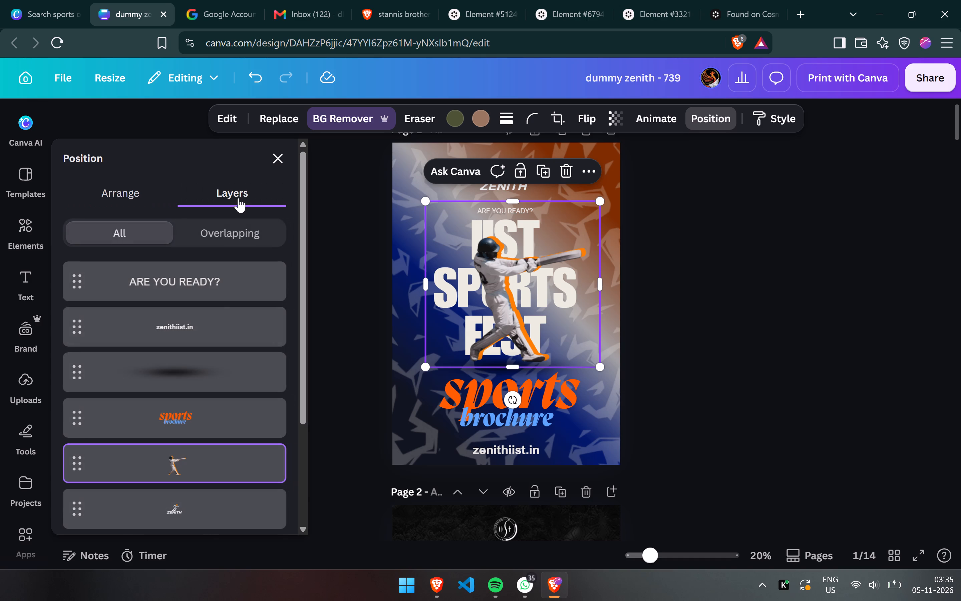
scroll(184, 443, "down", 3)
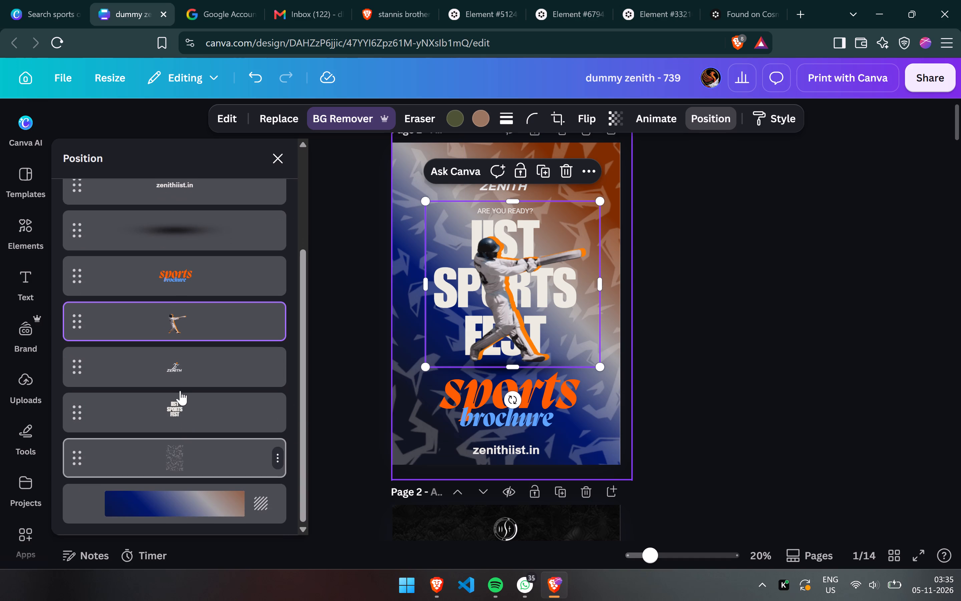
scroll(181, 291, "up", 2)
scroll(181, 291, "down", 1)
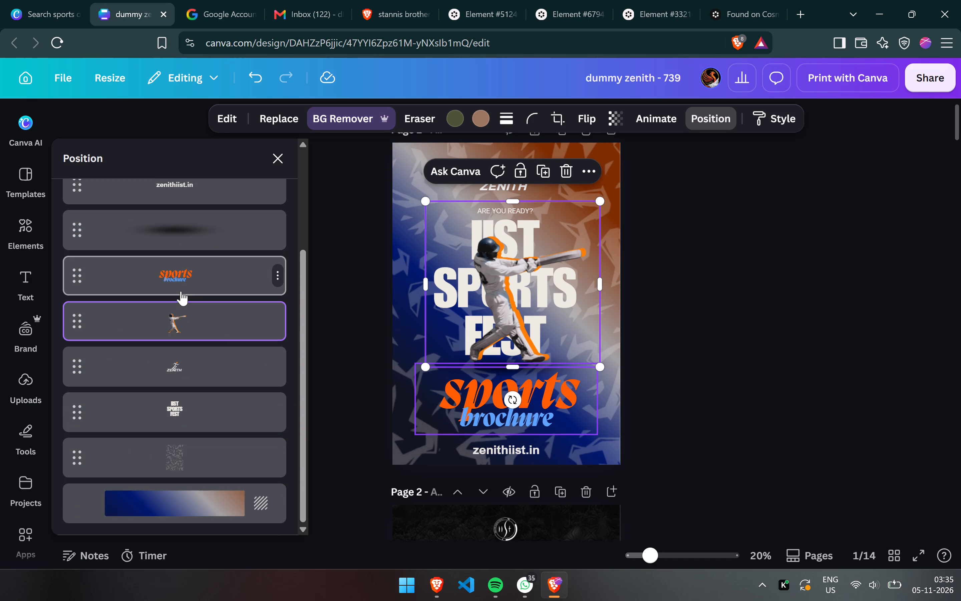
left_click(203, 414)
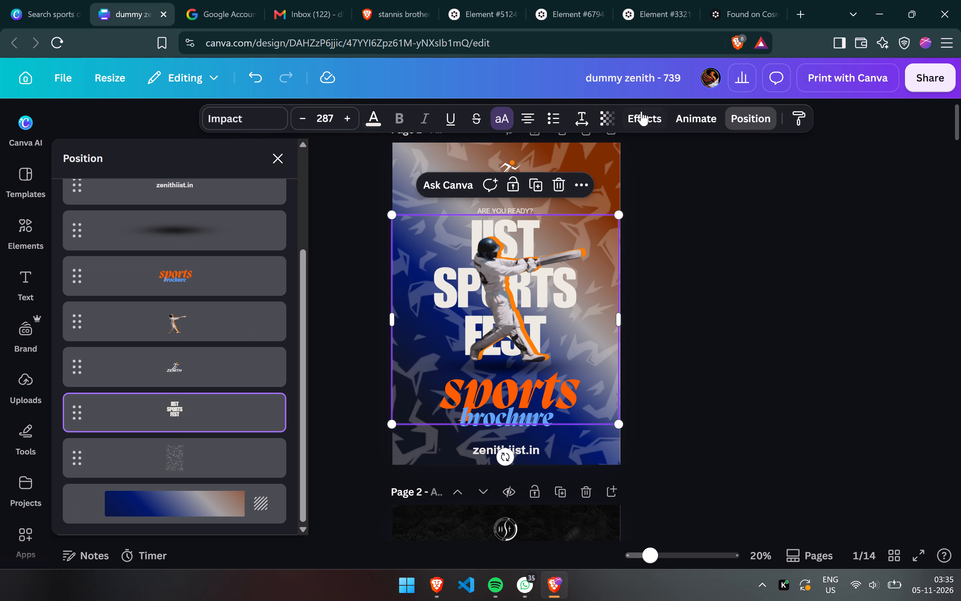
left_click(649, 115)
scroll(165, 435, "down", 1)
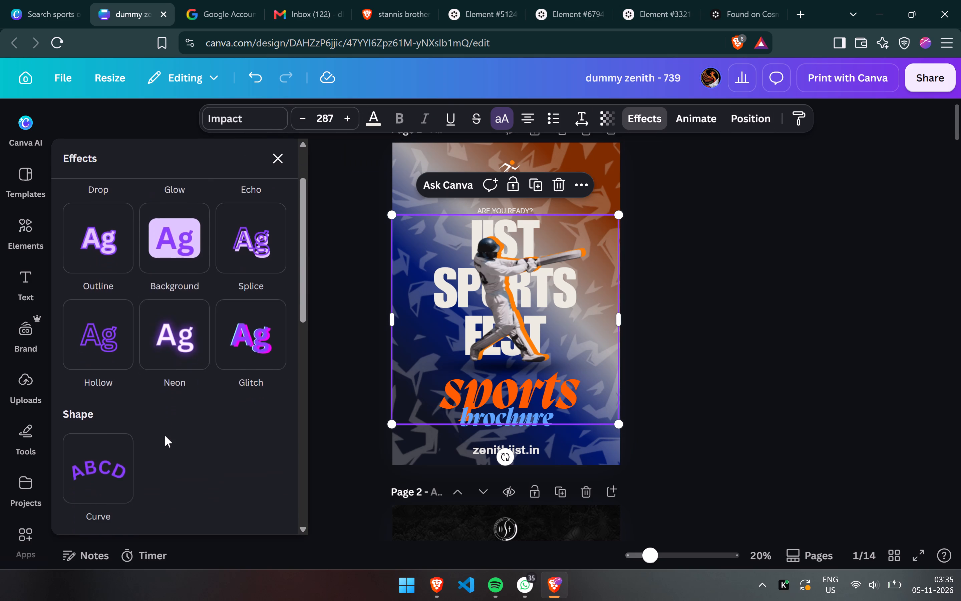
scroll(165, 435, "up", 1)
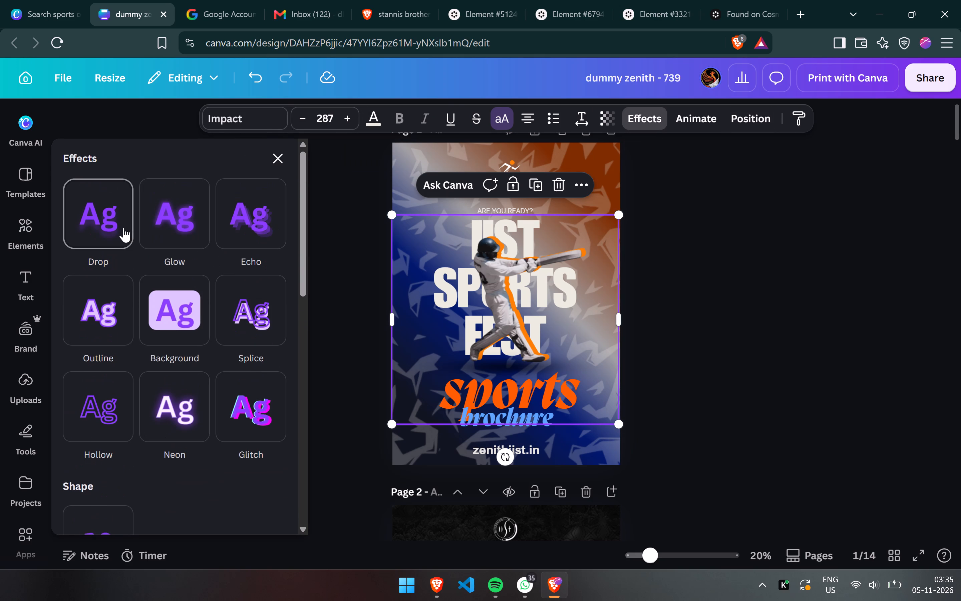
left_click(93, 349)
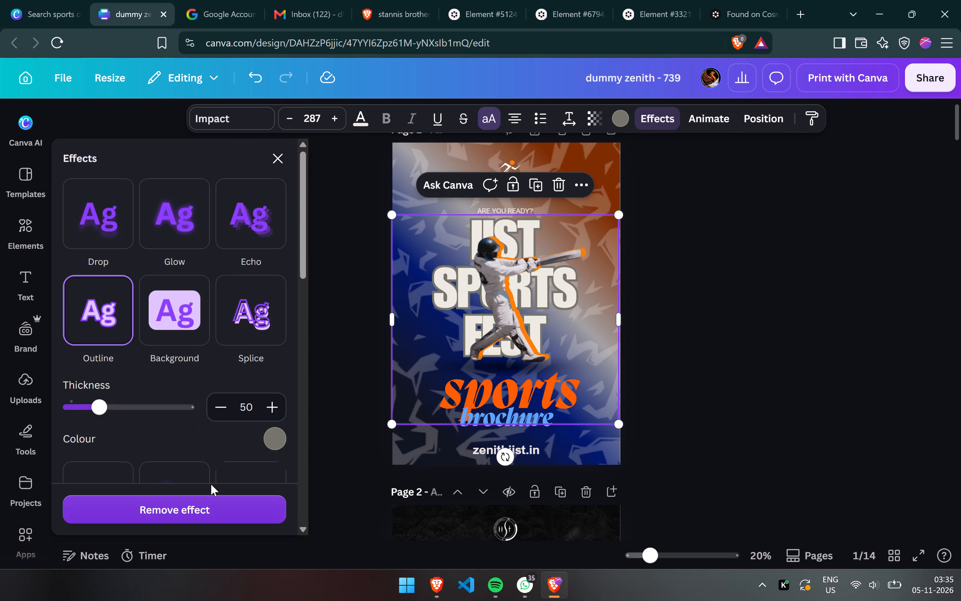
left_click(276, 433)
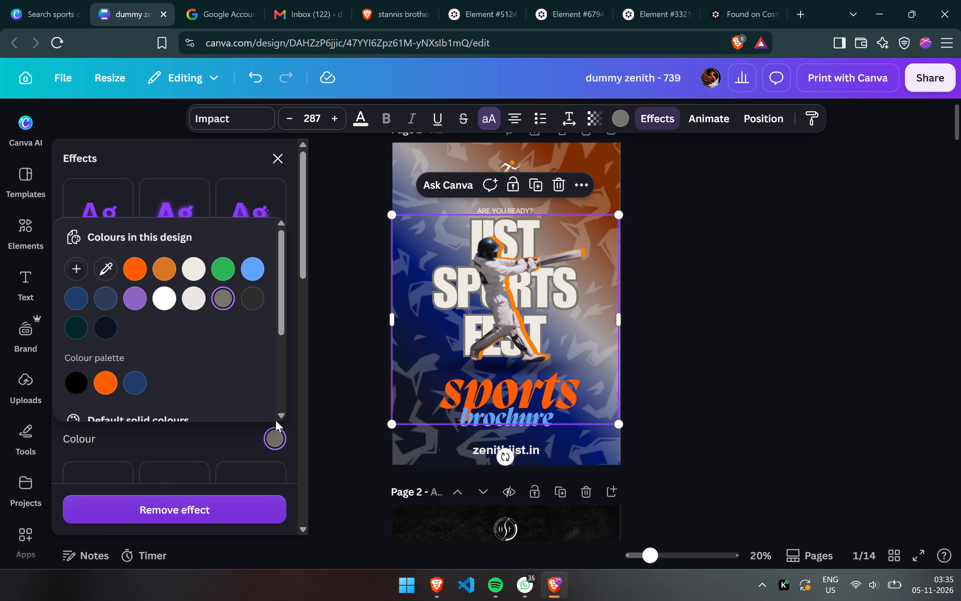
left_click(83, 381)
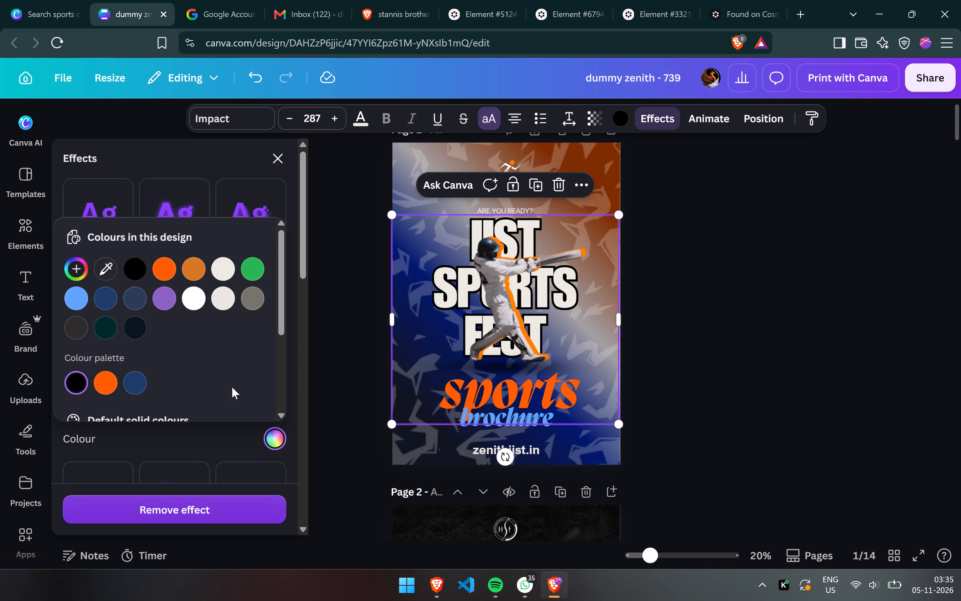
left_click(336, 363)
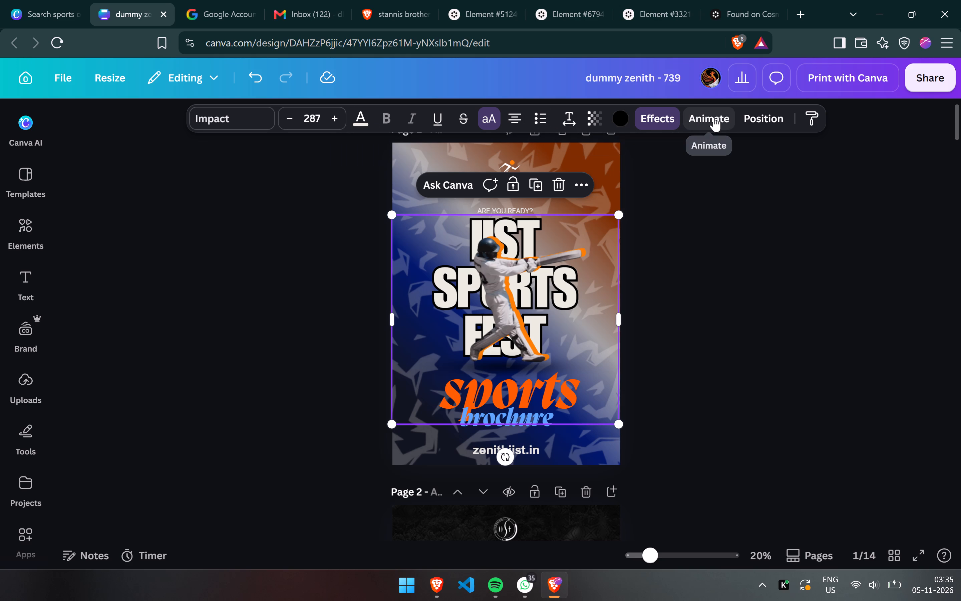
Reduce the thickness of the headline's black outline to a thin line and deselect the headline.
left_click(664, 117)
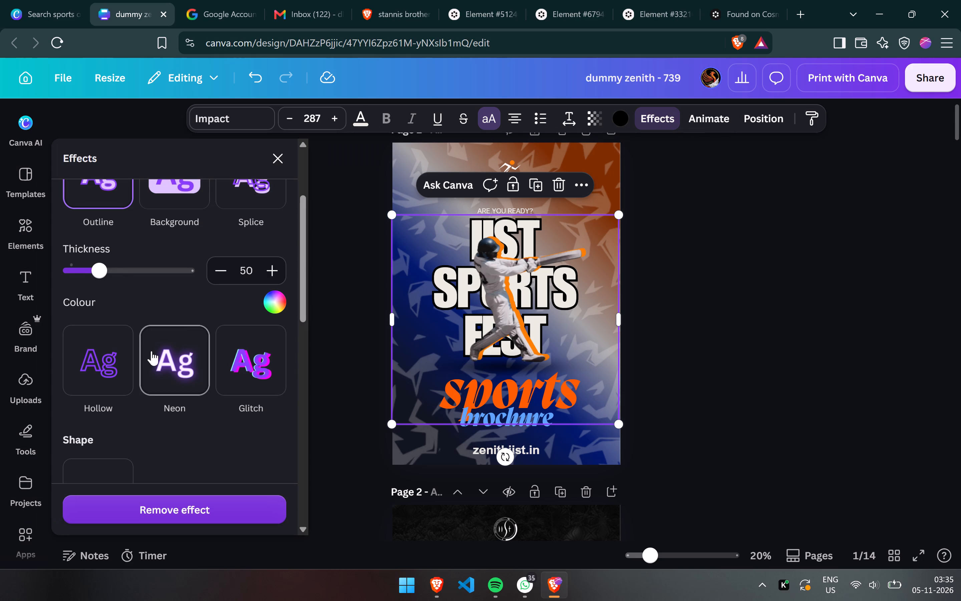
left_click_drag(100, 267, 71, 265)
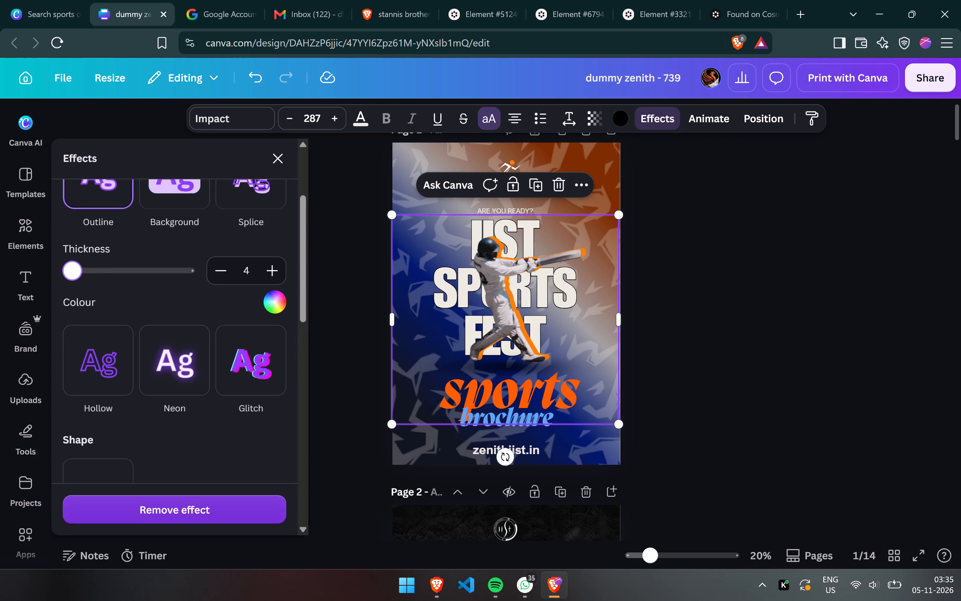
left_click_drag(71, 265, 76, 265)
left_click(631, 309)
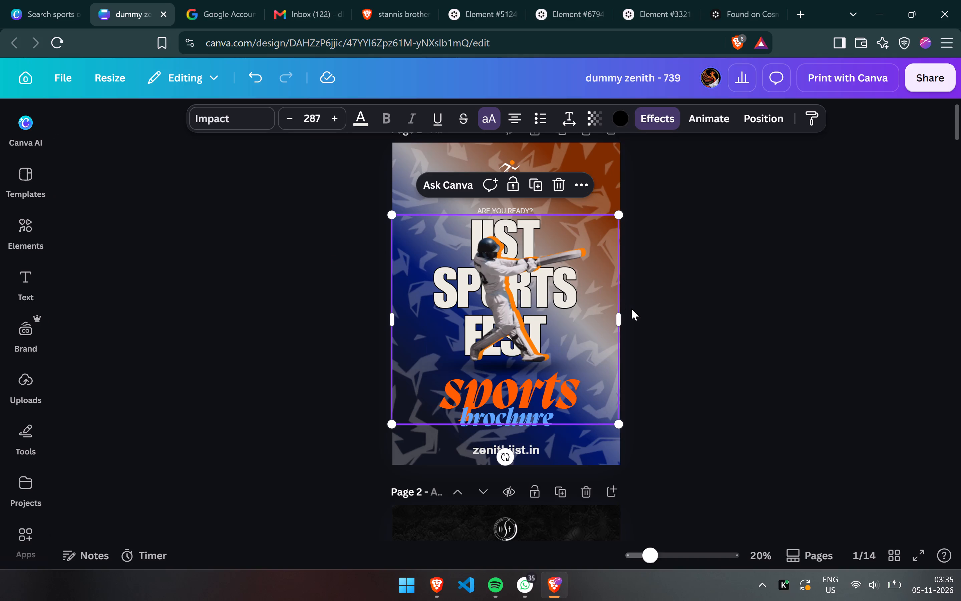
left_click(706, 313)
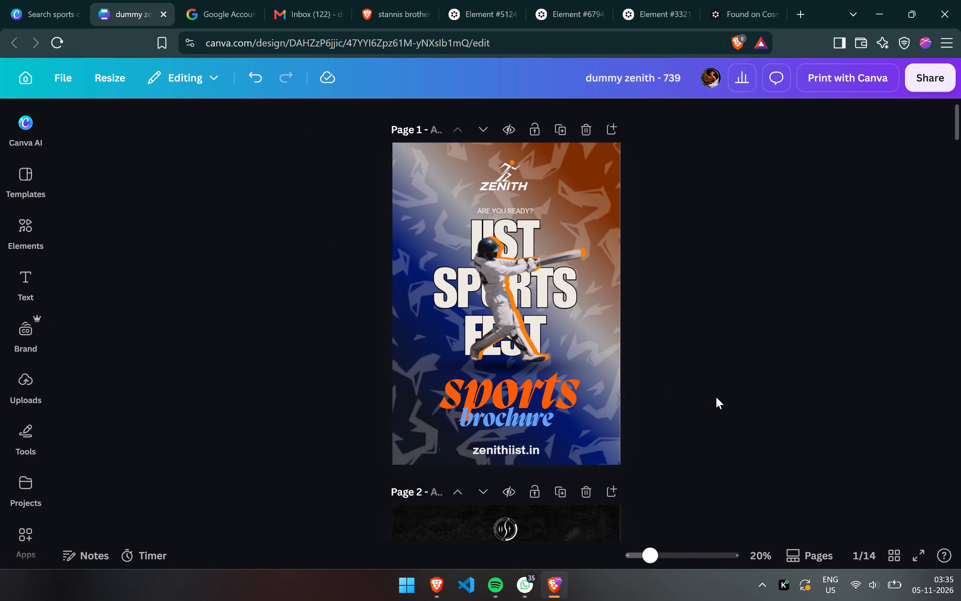
Review the brochure's cover, about page and sport pages to compare their backgrounds.
scroll(731, 460, "down", 3)
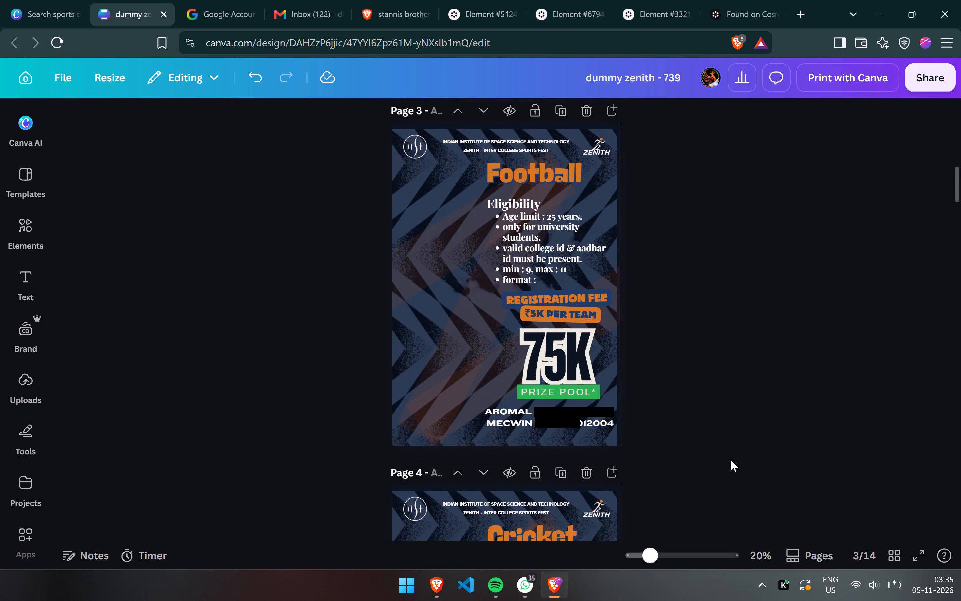
scroll(731, 460, "down", 6)
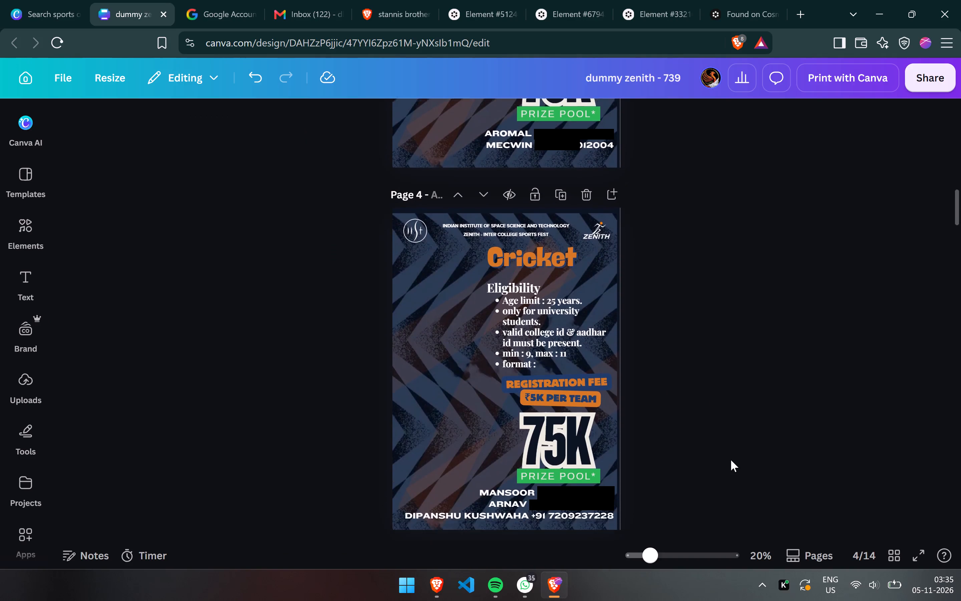
scroll(731, 460, "down", 1)
scroll(731, 460, "up", 2)
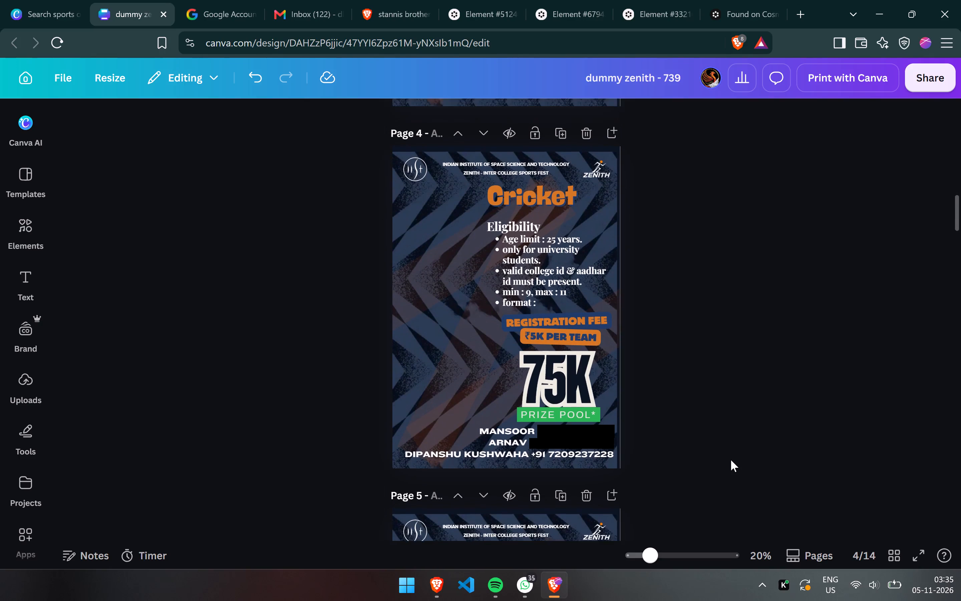
scroll(731, 460, "up", 1)
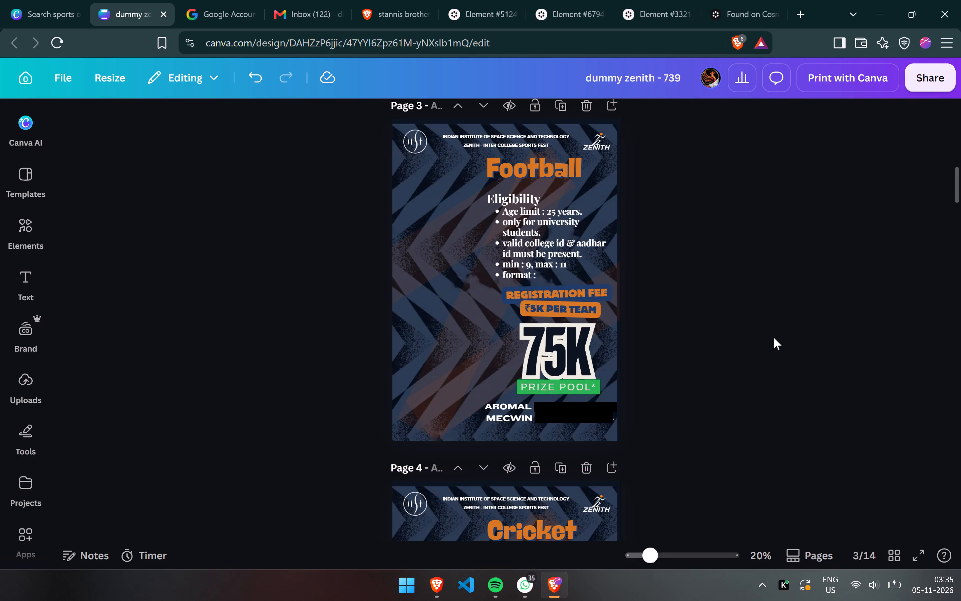
scroll(788, 345, "up", 2)
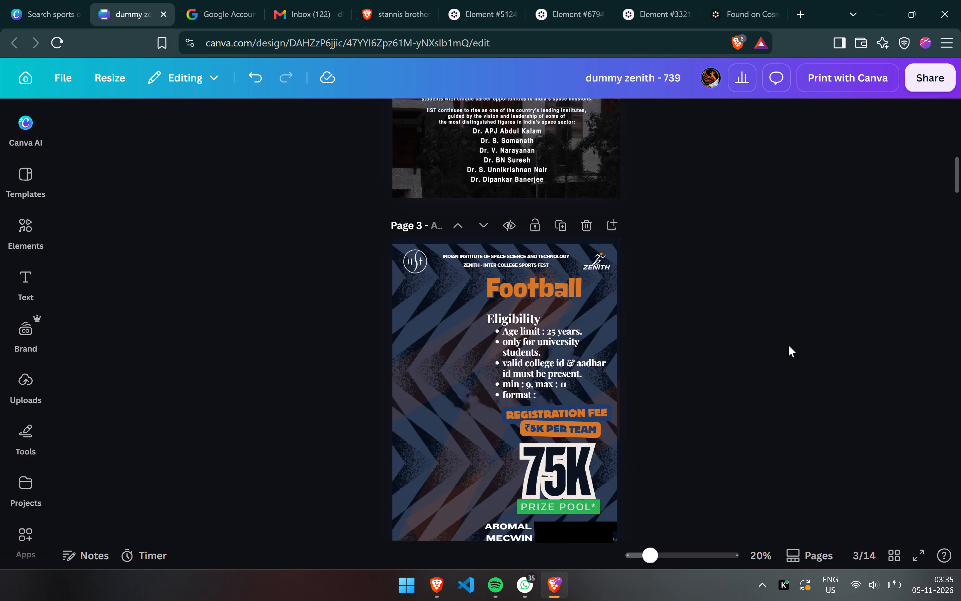
scroll(788, 345, "up", 2)
scroll(788, 345, "down", 10)
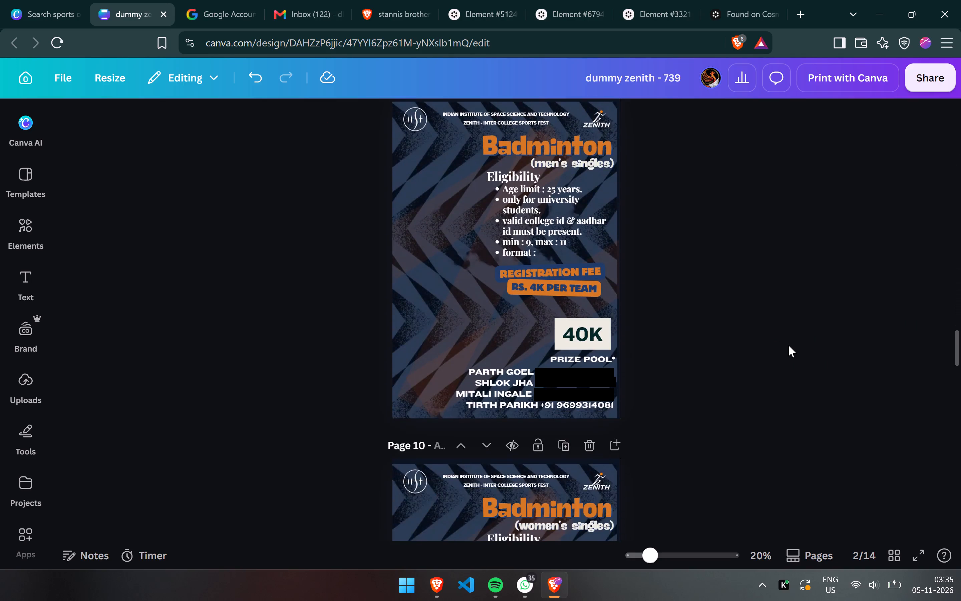
scroll(788, 345, "down", 7)
scroll(788, 345, "up", 1)
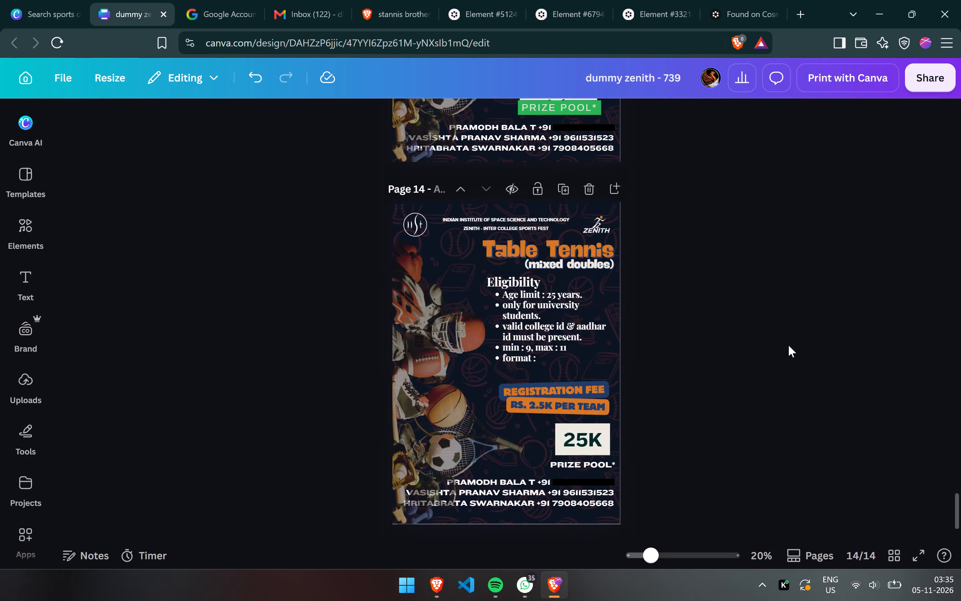
scroll(788, 345, "up", 1)
scroll(788, 345, "down", 6)
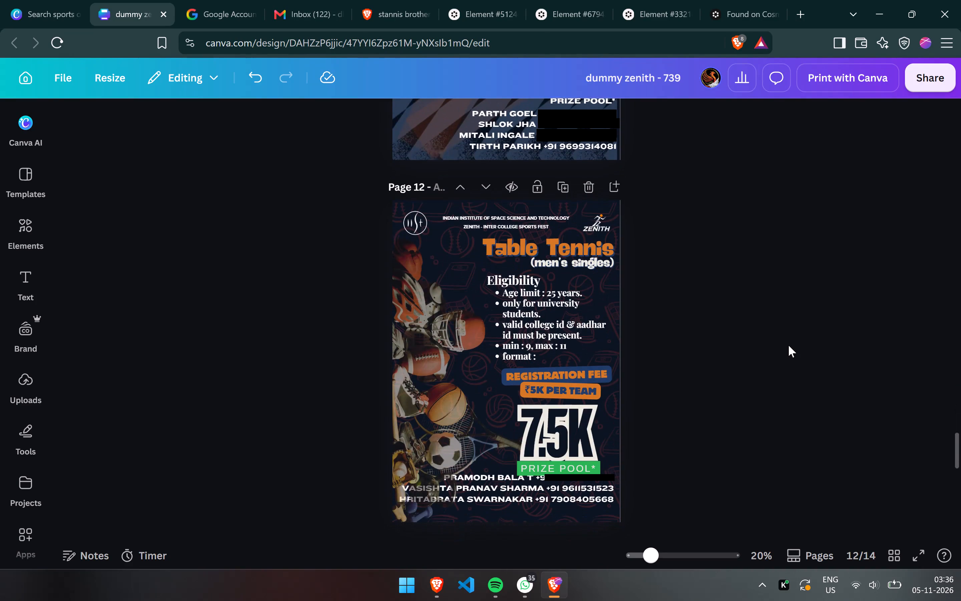
scroll(788, 345, "up", 8)
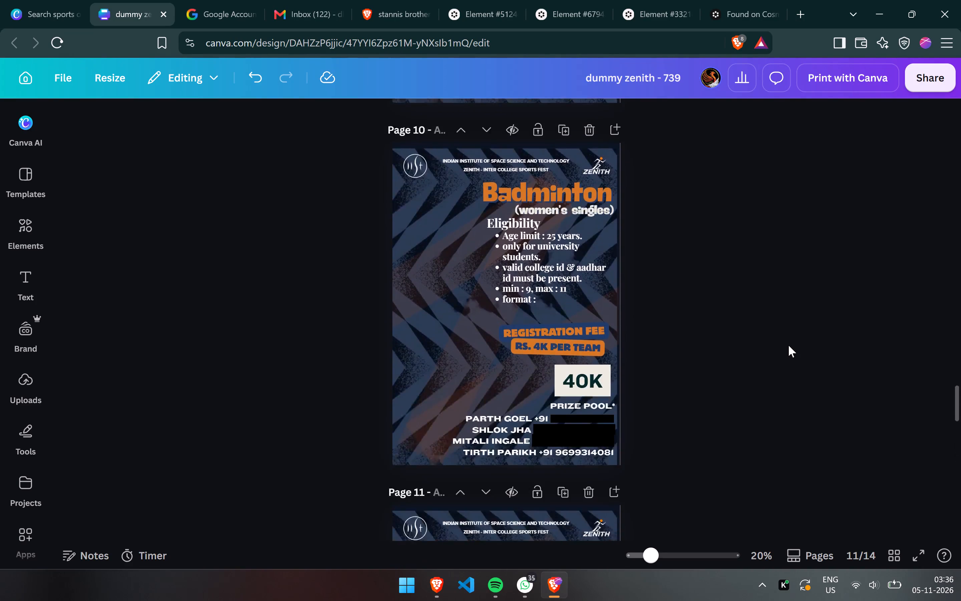
scroll(788, 345, "up", 11)
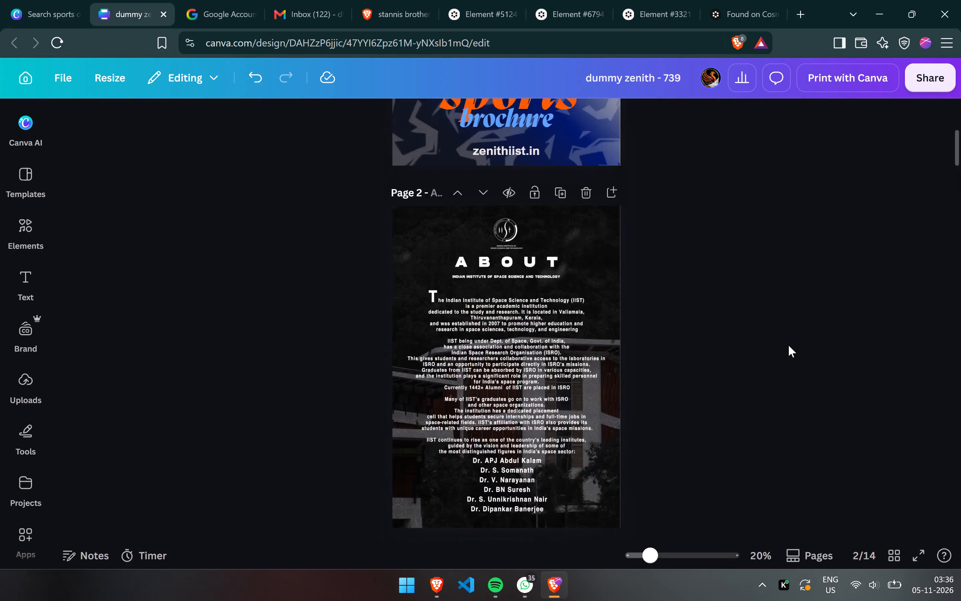
scroll(788, 345, "up", 2)
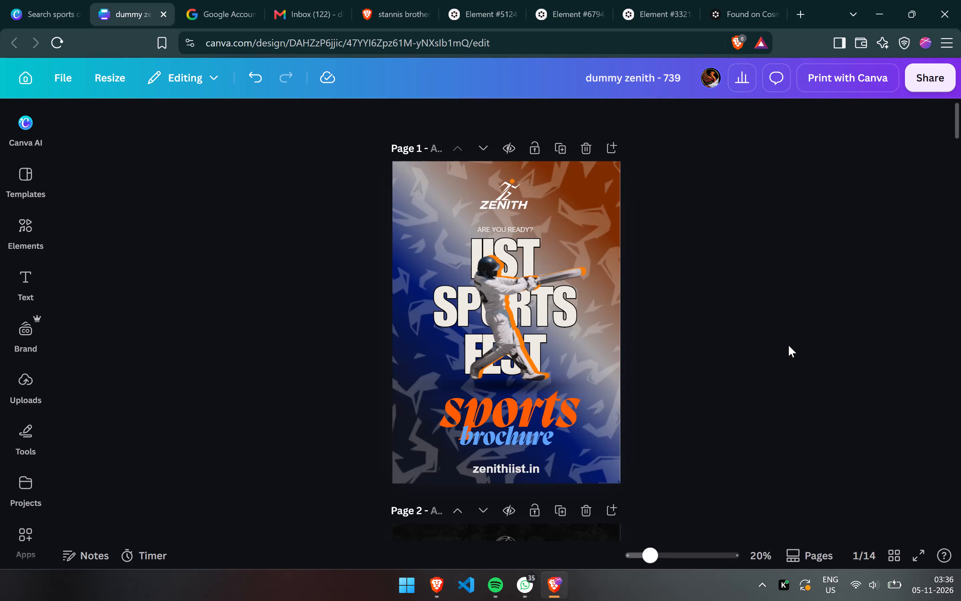
scroll(788, 345, "down", 1)
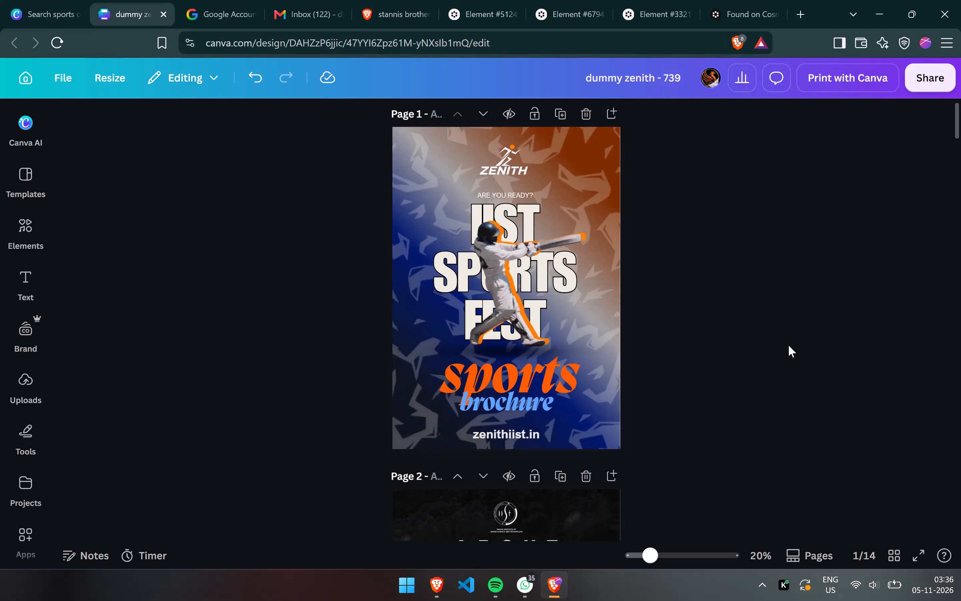
scroll(788, 345, "down", 4)
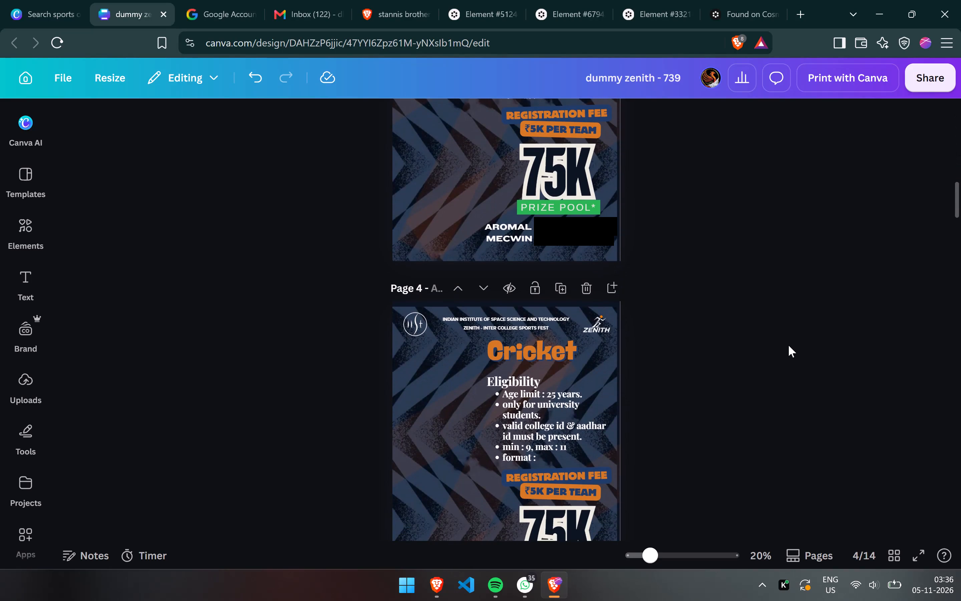
scroll(788, 345, "up", 1)
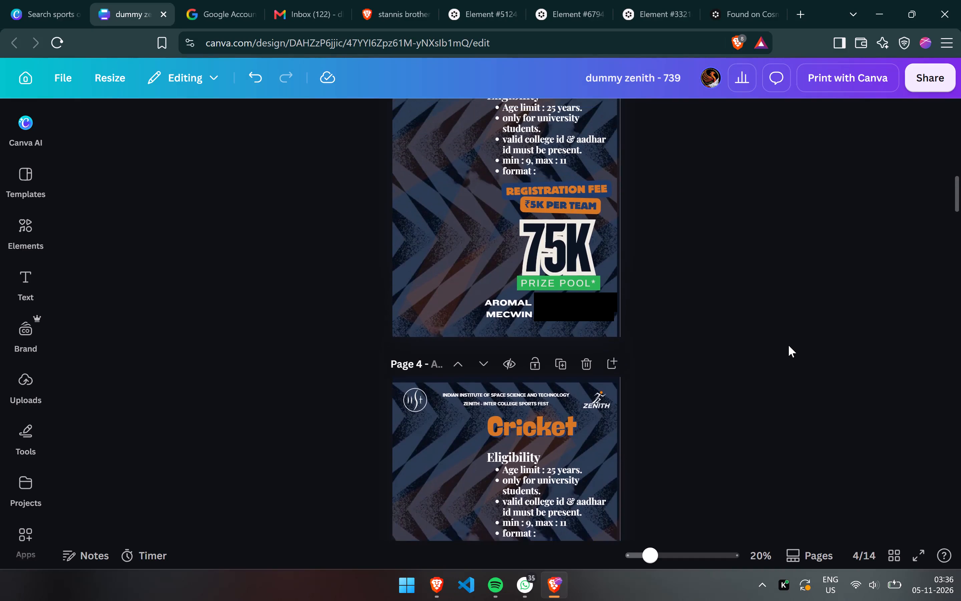
scroll(788, 345, "up", 2)
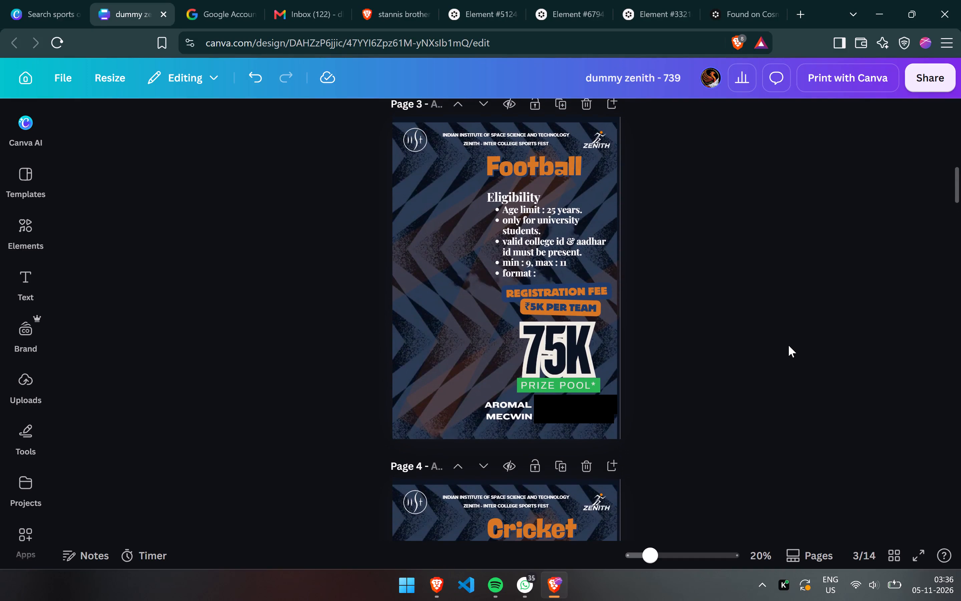
Delete the sports equipment image and the doodle pattern from the Table Tennis (mixed doubles) page, page 14.
scroll(788, 345, "down", 2)
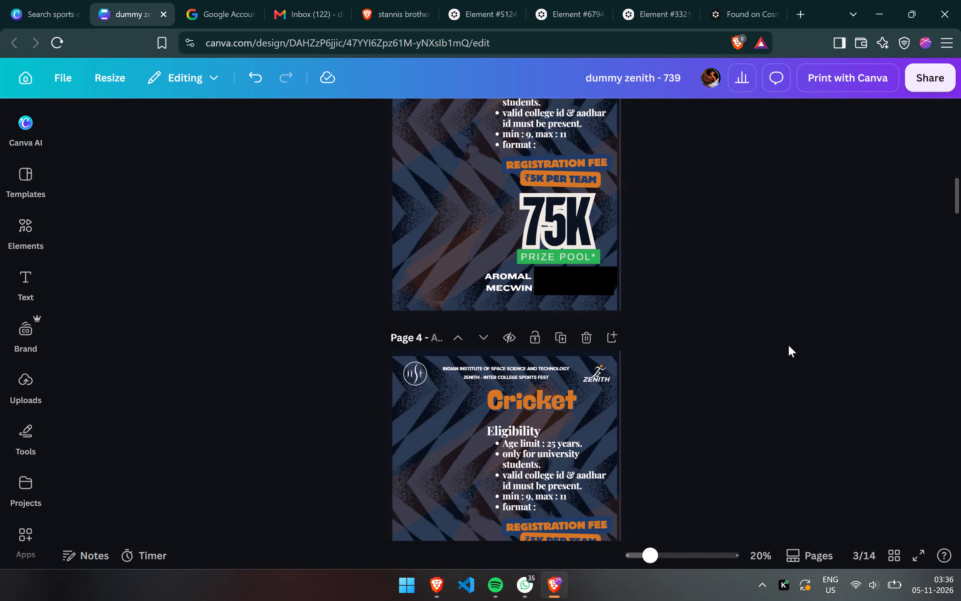
scroll(788, 345, "down", 6)
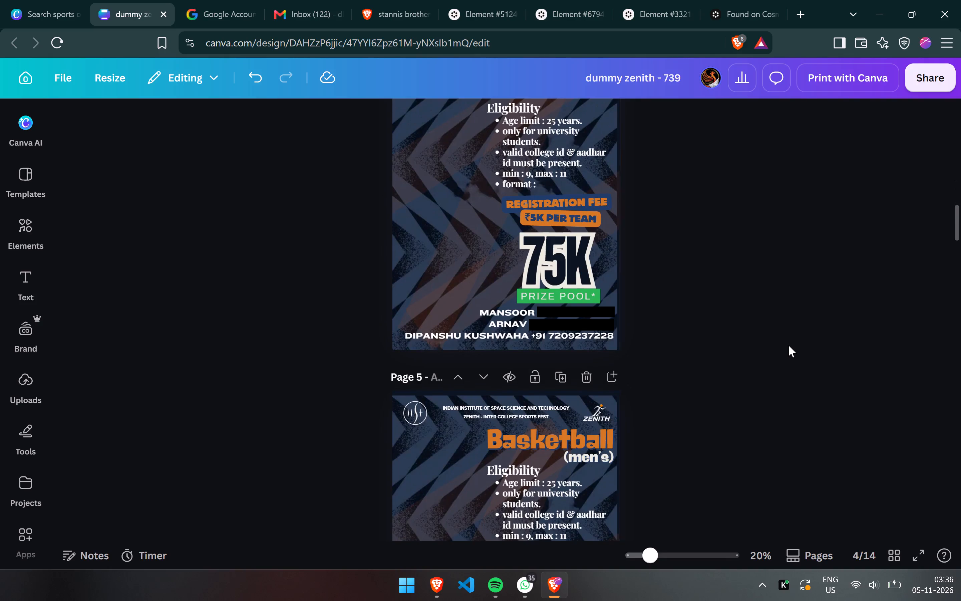
scroll(788, 345, "down", 6)
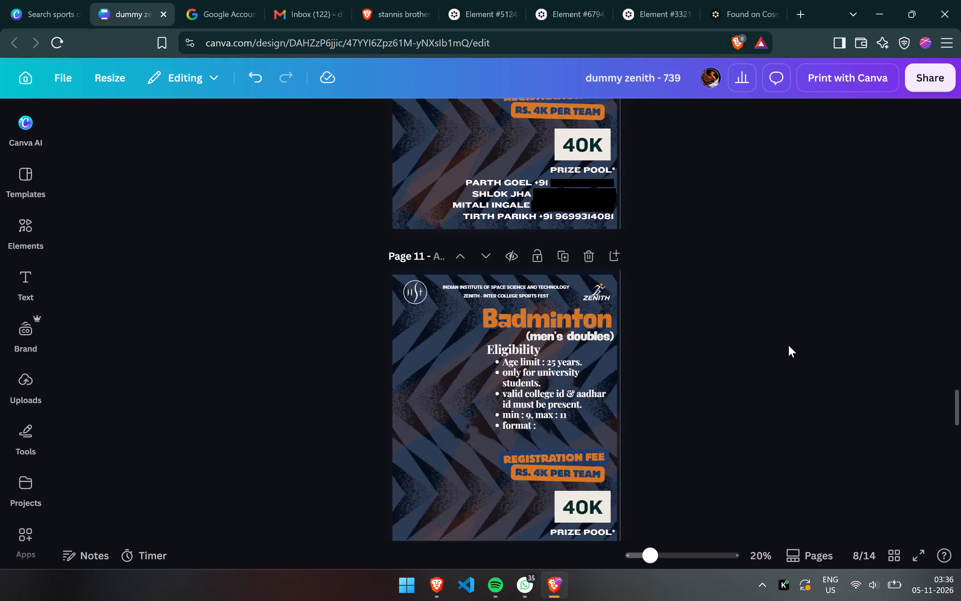
scroll(788, 345, "down", 3)
left_click(443, 333)
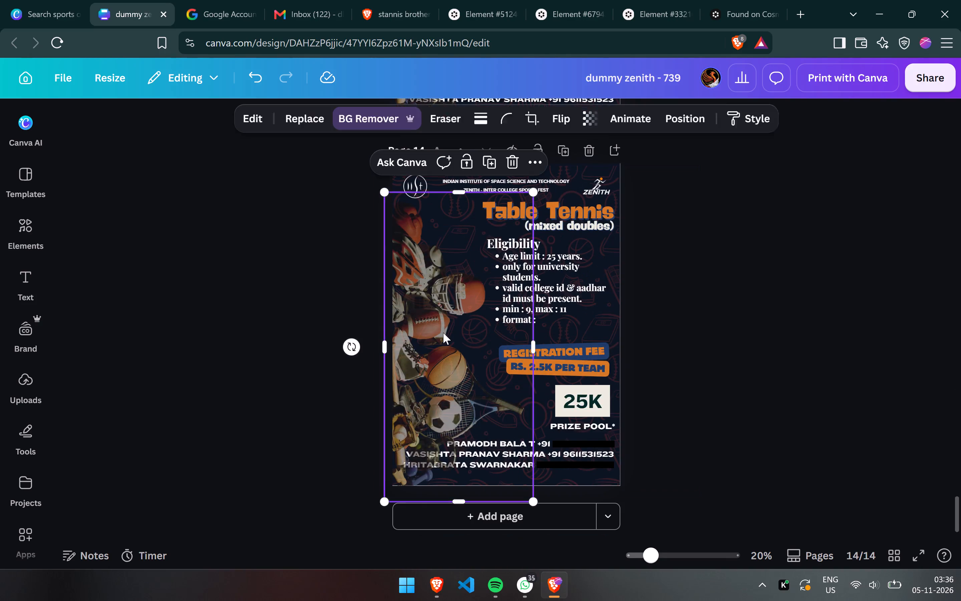
key("BackSpace")
left_click(443, 333)
key("BackSpace")
Delete the sports equipment image and the doodle pattern from the Table Tennis (women's singles) page, page 13.
scroll(443, 333, "up", 1)
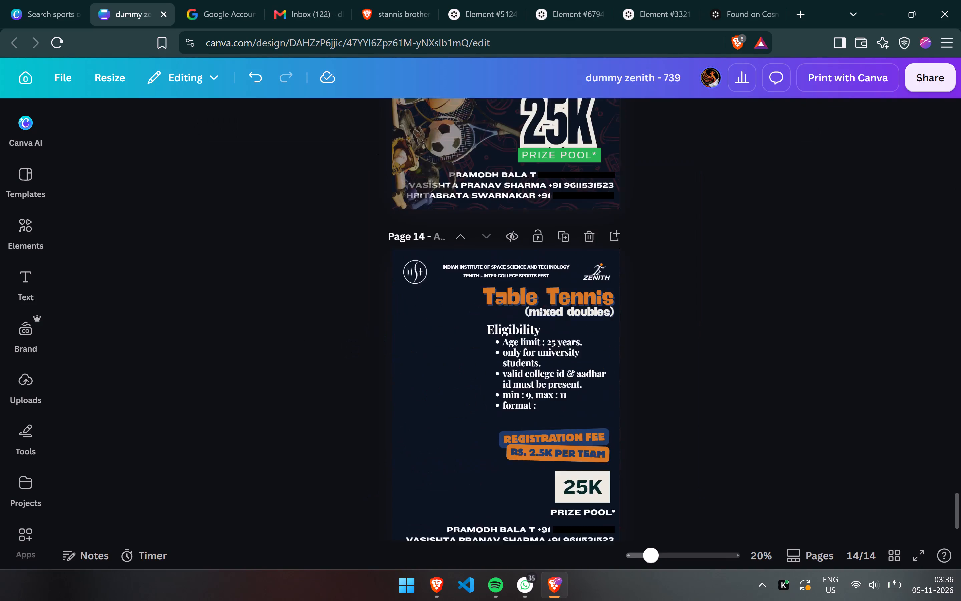
scroll(443, 333, "up", 2)
left_click(445, 247)
key("BackSpace")
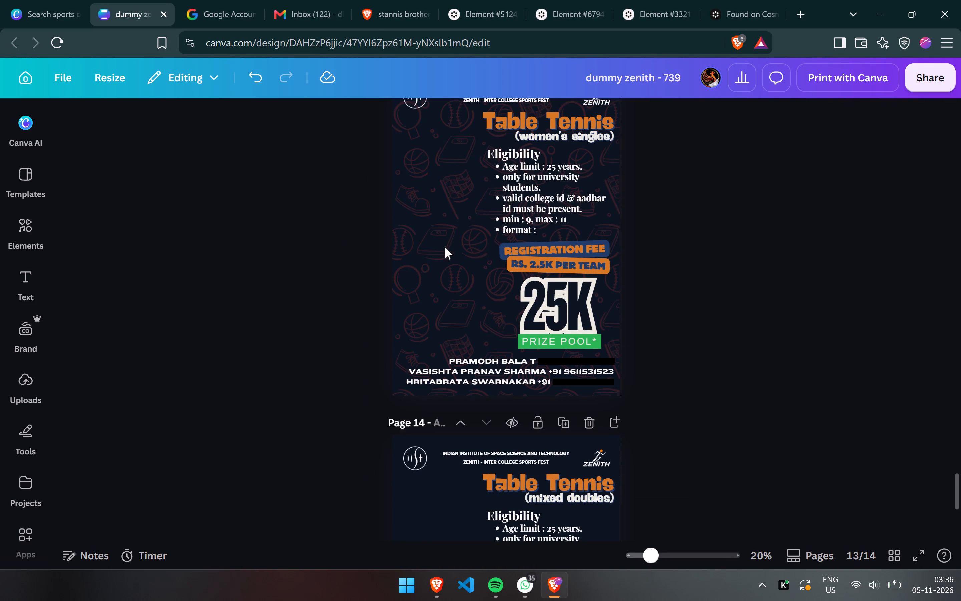
left_click(445, 247)
key("BackSpace")
Delete the sports equipment image and the doodle pattern from the Table Tennis (men's singles) page, page 12.
scroll(445, 247, "up", 4)
left_click(445, 247)
key("BackSpace")
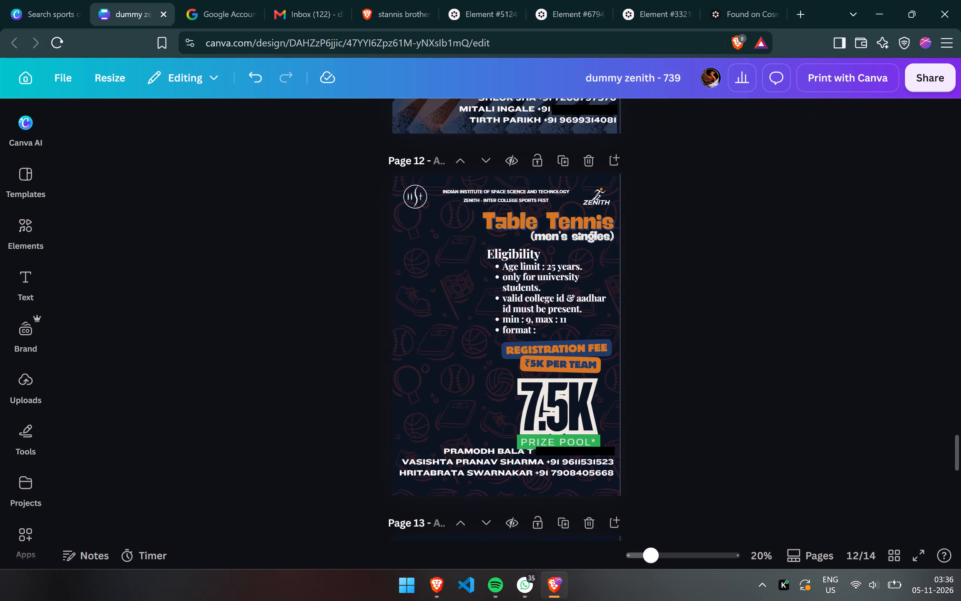
left_click(445, 247)
key("BackSpace")
Copy the chevron background group from the Badminton (men's doubles) page onto Table Tennis (men's singles), page 12, and send it behind all content.
scroll(445, 247, "up", 3)
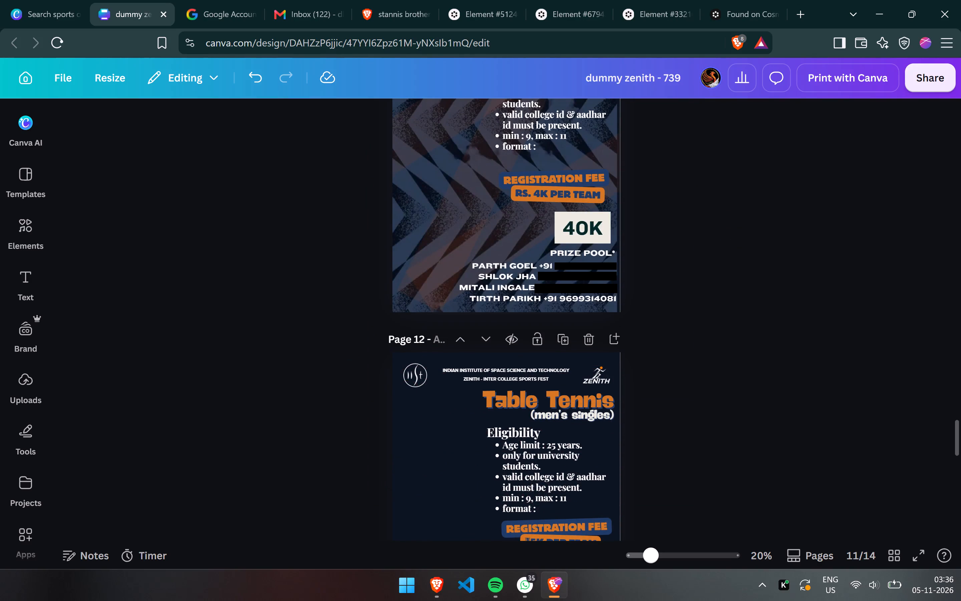
scroll(434, 255, "up", 1)
left_click(434, 255)
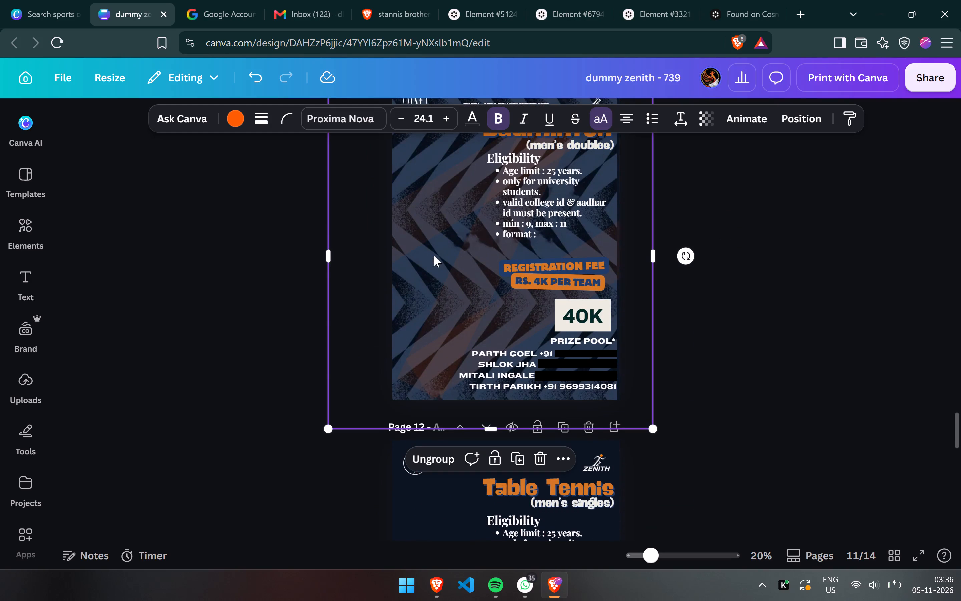
key("ctrl+c")
left_click(426, 508)
key("ctrl+v")
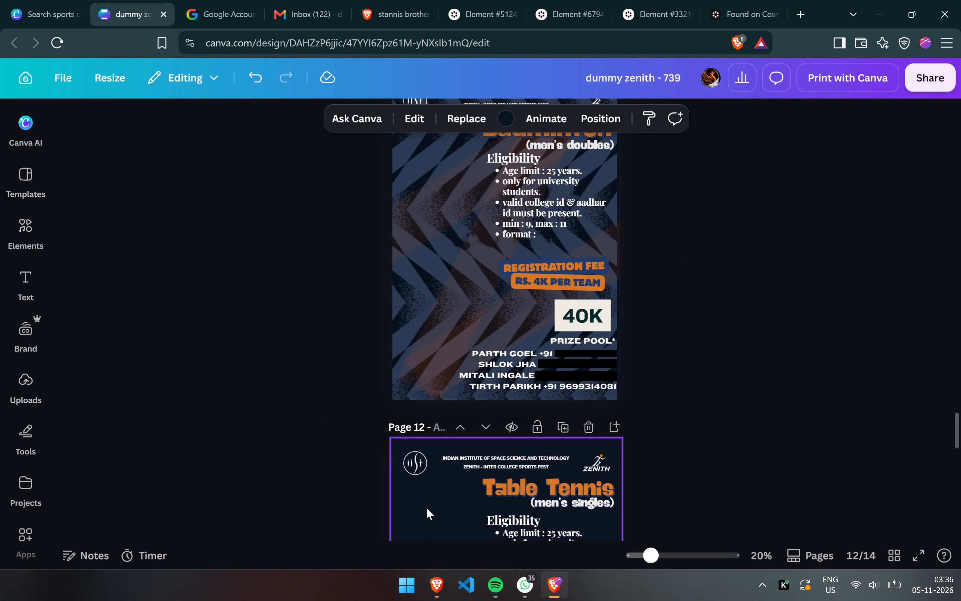
key("ctrl+bracketleft")
key("ctrl+bracketleft")
key("ctrl+bracketleft")
key("ctrl+bracketleft")
key("ctrl+bracketleft")
key("ctrl+bracketleft")
key("ctrl+bracketleft")
key("ctrl+bracketleft")
key("ctrl+bracketleft")
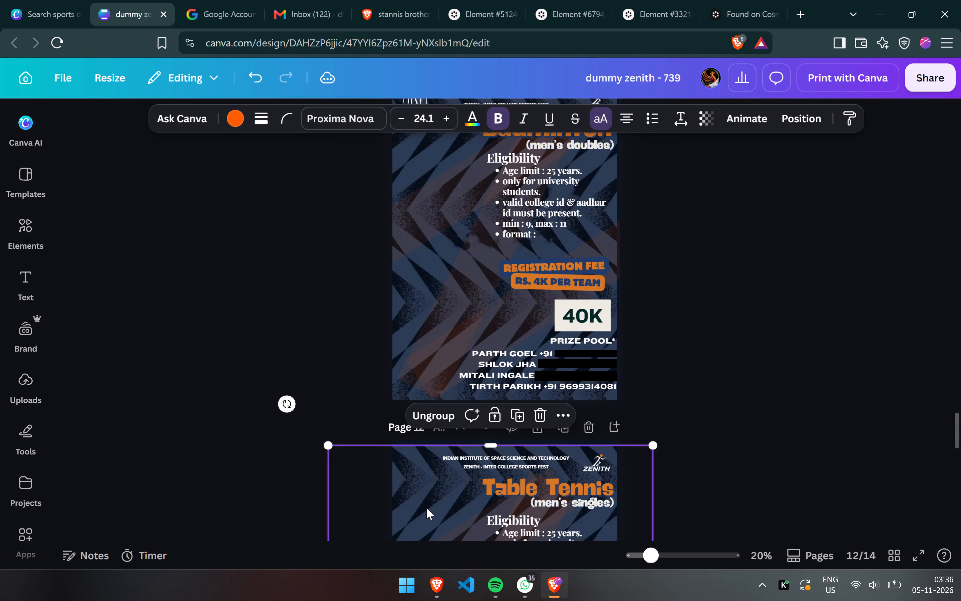
key("ctrl+bracketleft")
key("ctrl+bracketleft")
key("ctrl+bracketleft")
Paste the copied chevron background group onto the Table Tennis (women's singles) page, page 13, and send it behind all content.
scroll(426, 508, "down", 3)
left_click(426, 508)
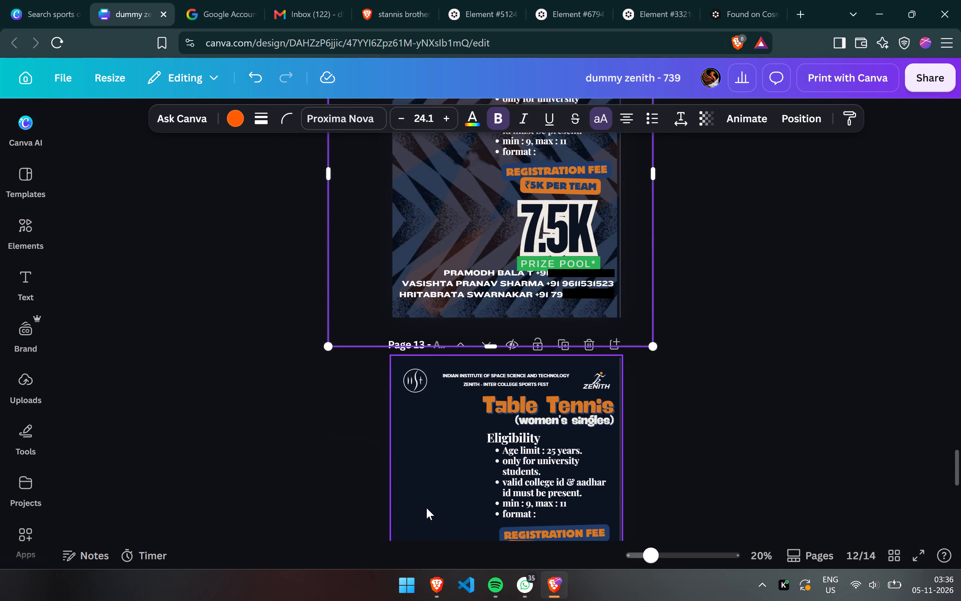
key("ctrl+v")
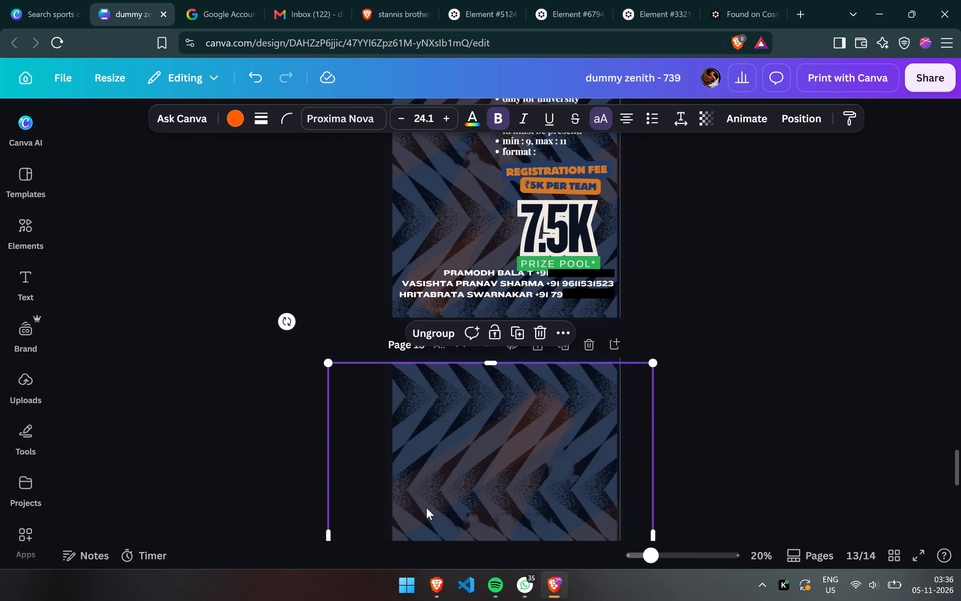
key("ctrl+bracketleft")
key("ctrl+bracketleft")
key("ctrl+bracketleft")
key("ctrl+bracketleft")
key("ctrl+bracketleft")
key("ctrl+bracketleft")
key("ctrl+bracketleft")
key("ctrl+bracketleft")
key("ctrl+bracketleft")
key("ctrl+bracketleft")
key("ctrl+bracketleft")
key("ctrl+bracketleft")
key("ctrl+bracketleft")
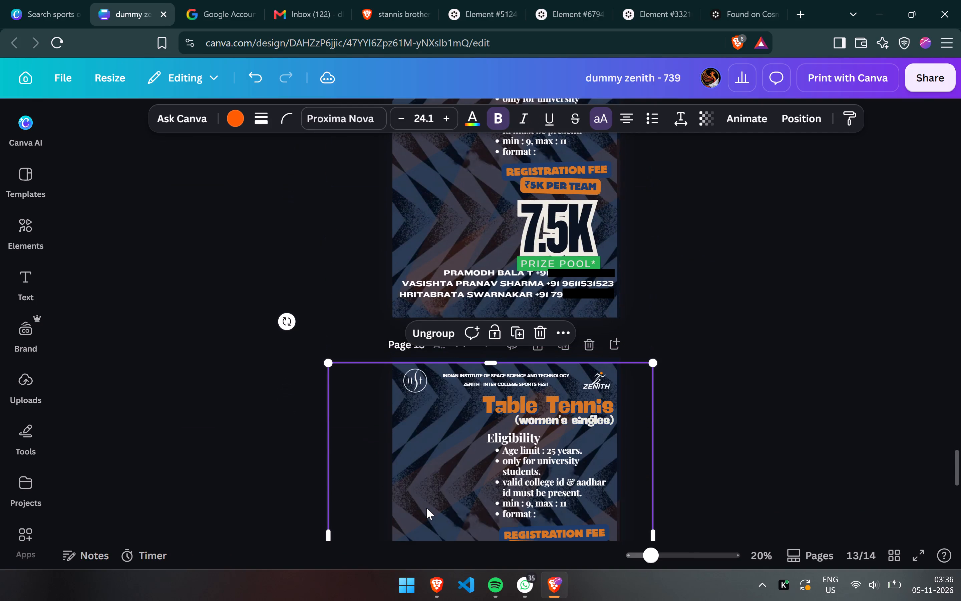
key("ctrl+bracketleft")
Paste the copied chevron background group onto the Table Tennis (mixed doubles) page, page 14, send it behind all content, and deselect it.
scroll(758, 456, "down", 5)
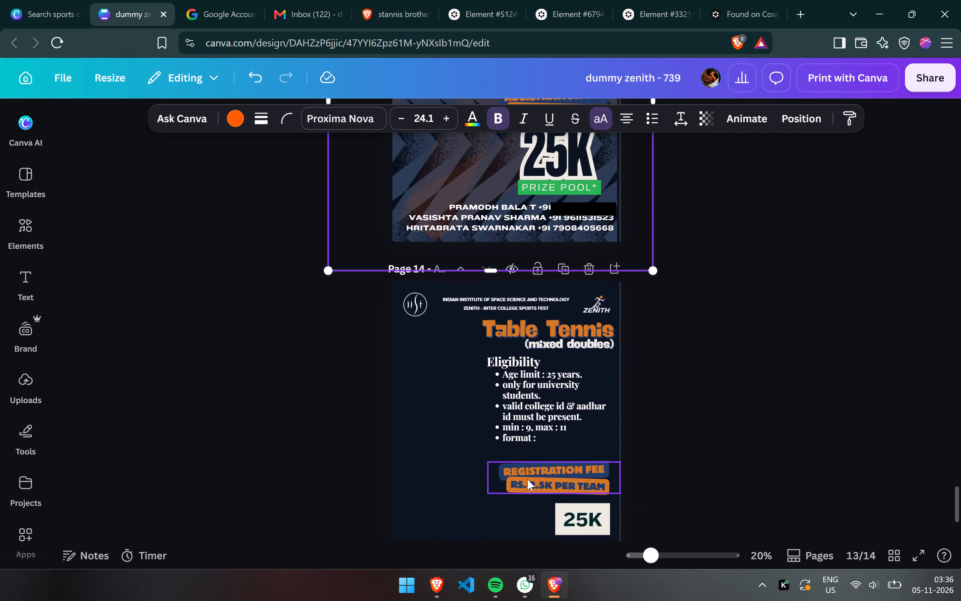
left_click(425, 464)
key("ctrl+v")
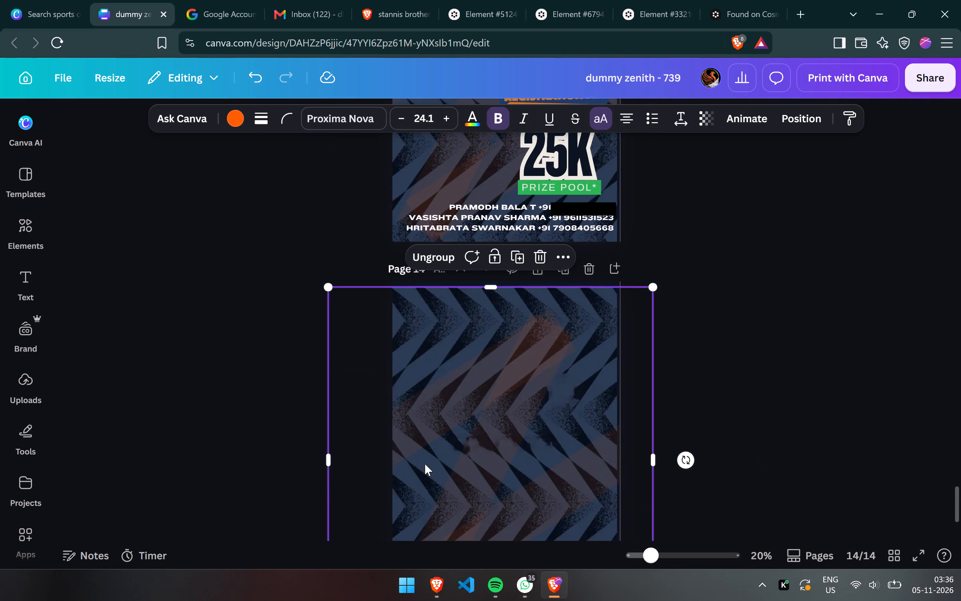
key("ctrl+bracketleft")
key("ctrl+bracketleft")
key("ctrl+bracketleft")
key("ctrl+bracketleft")
key("ctrl+bracketleft")
key("ctrl+bracketleft")
key("ctrl+bracketleft")
key("ctrl+bracketleft")
key("ctrl+bracketleft")
key("ctrl+bracketleft")
key("ctrl+bracketleft")
key("ctrl+bracketleft")
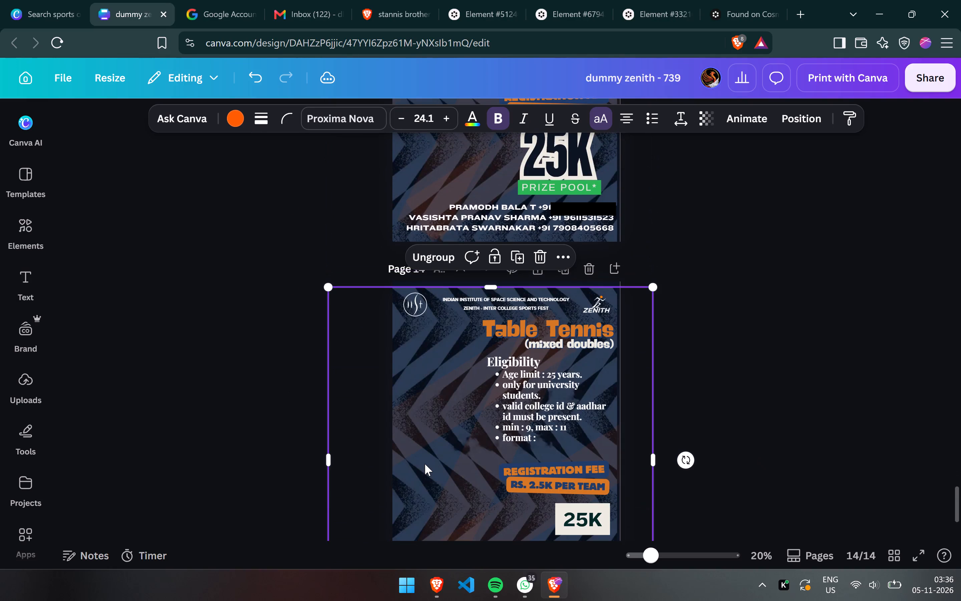
key("ctrl+bracketleft")
left_click(756, 369)
Switch from the brochure design to another open window.
key("alt+Tab")
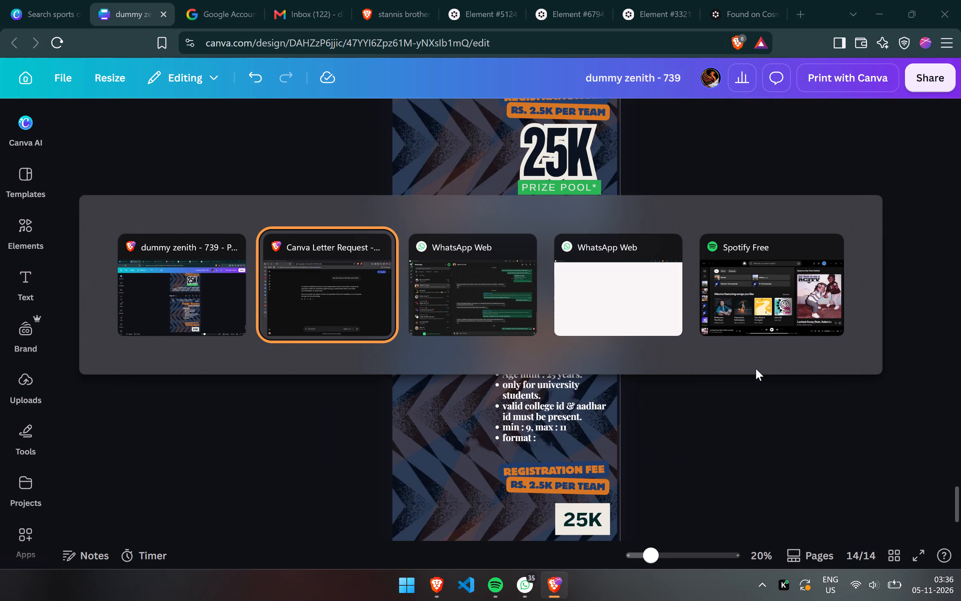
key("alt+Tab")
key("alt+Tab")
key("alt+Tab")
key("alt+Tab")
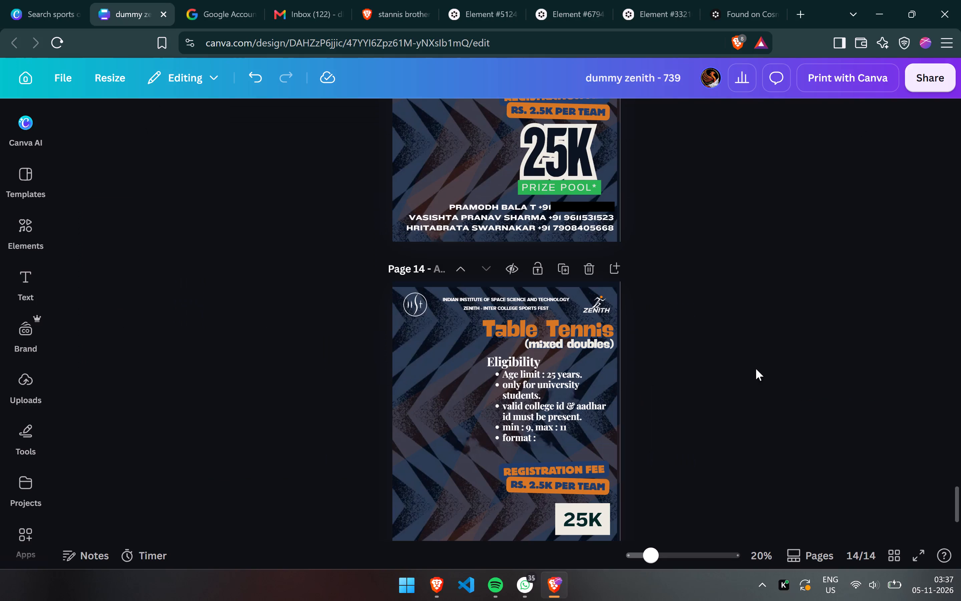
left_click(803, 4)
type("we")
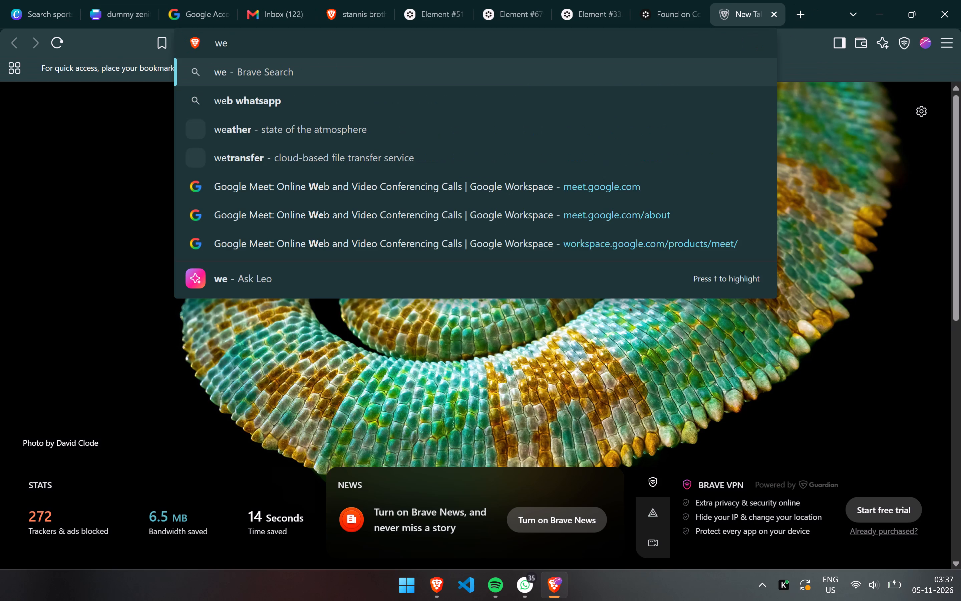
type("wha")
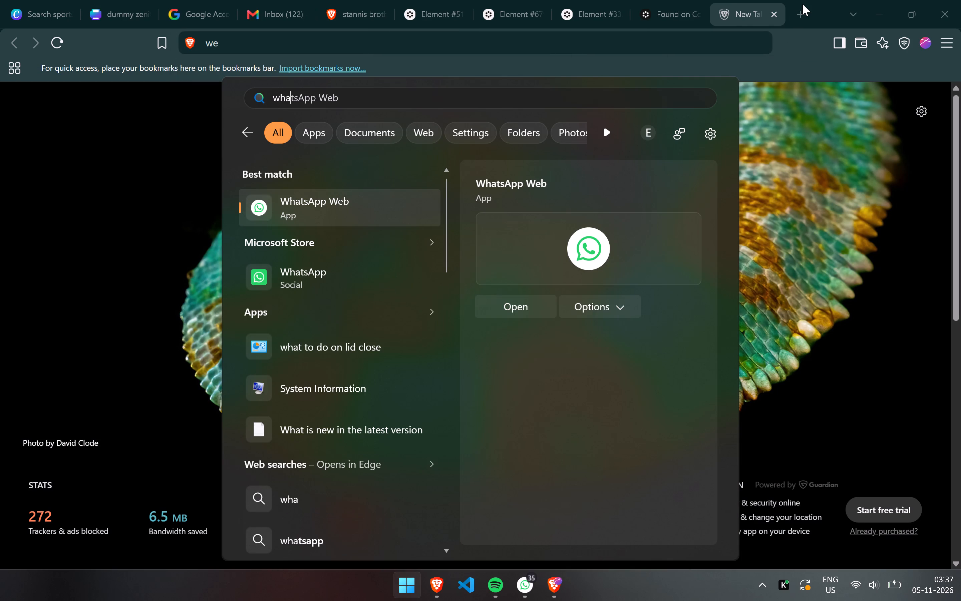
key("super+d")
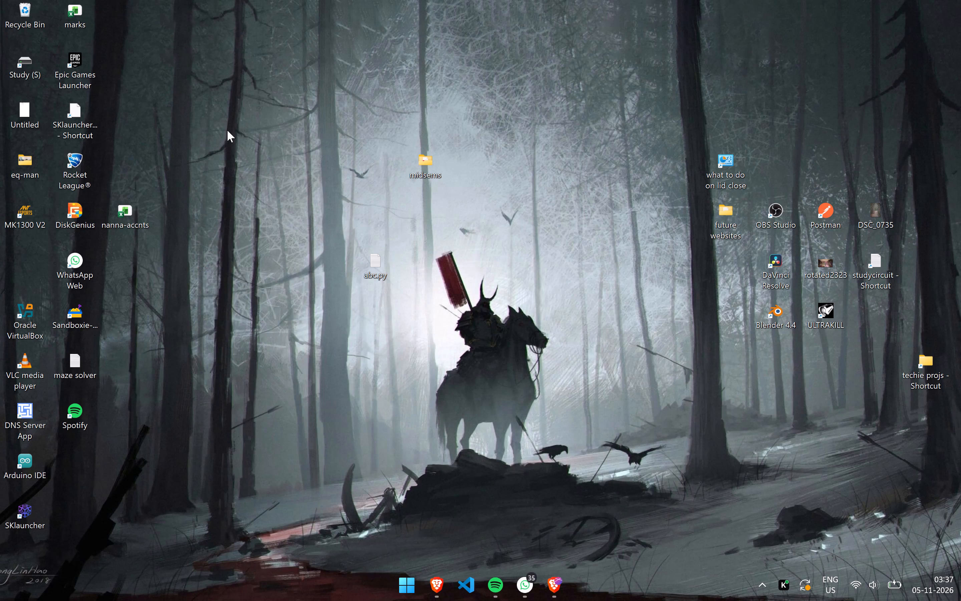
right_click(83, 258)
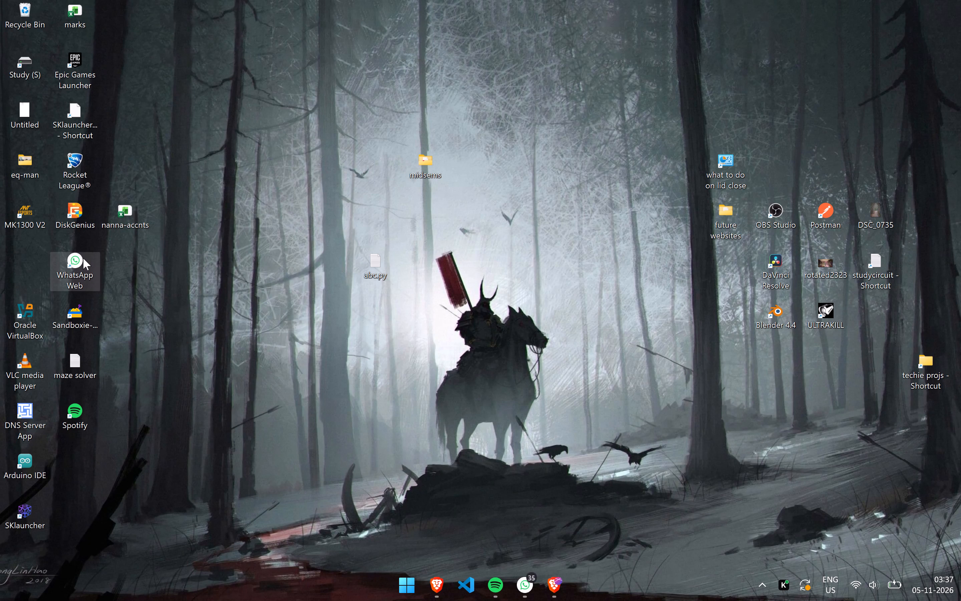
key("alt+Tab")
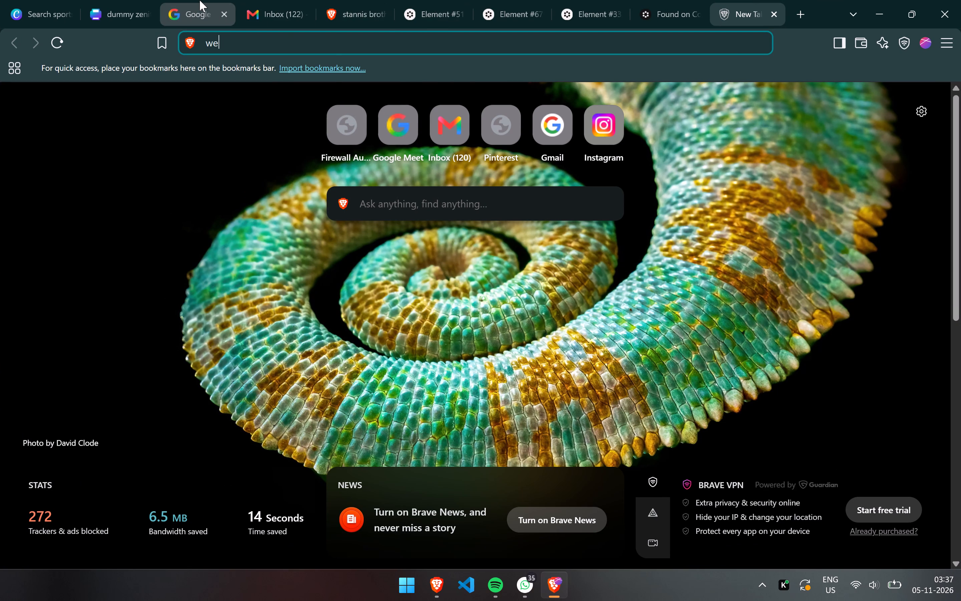
Switch to the other browser window showing the Canva Letter Request conversation in Gemini.
key("alt+Tab")
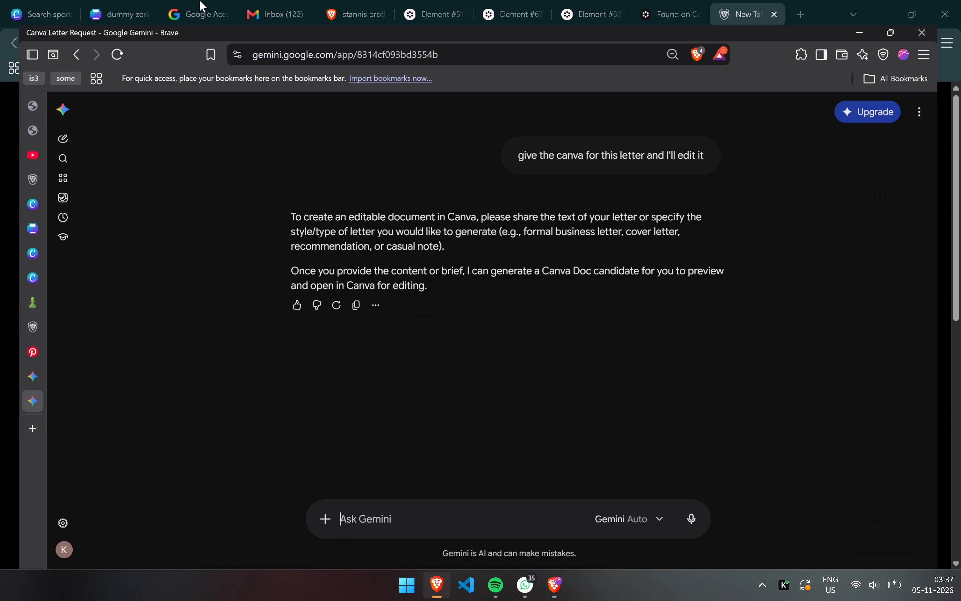
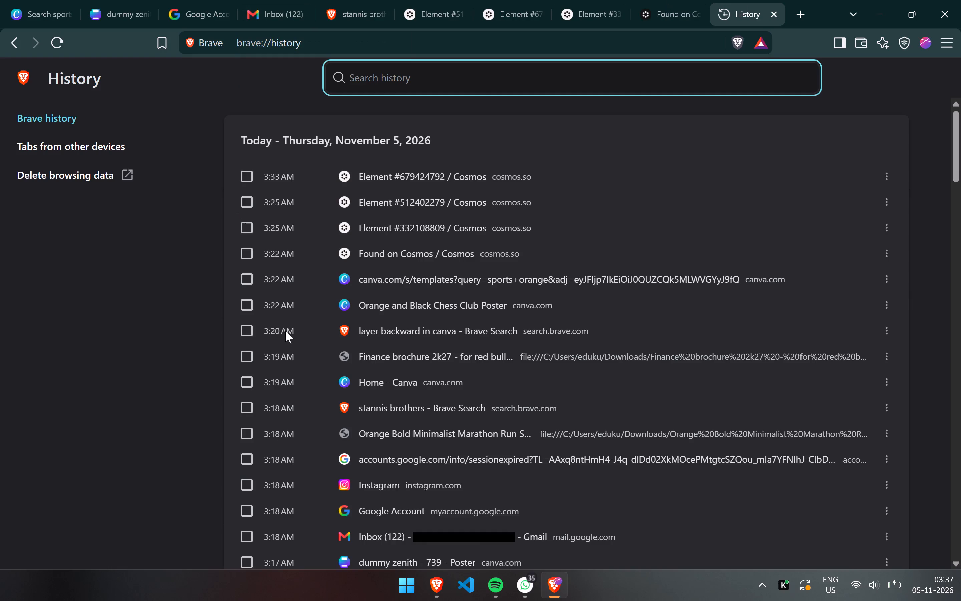
Open the PDF "Finance brochure 2k27 - for red bull" from the browsing history, and close its tab after a look.
scroll(285, 331, "down", 1)
left_click(455, 317)
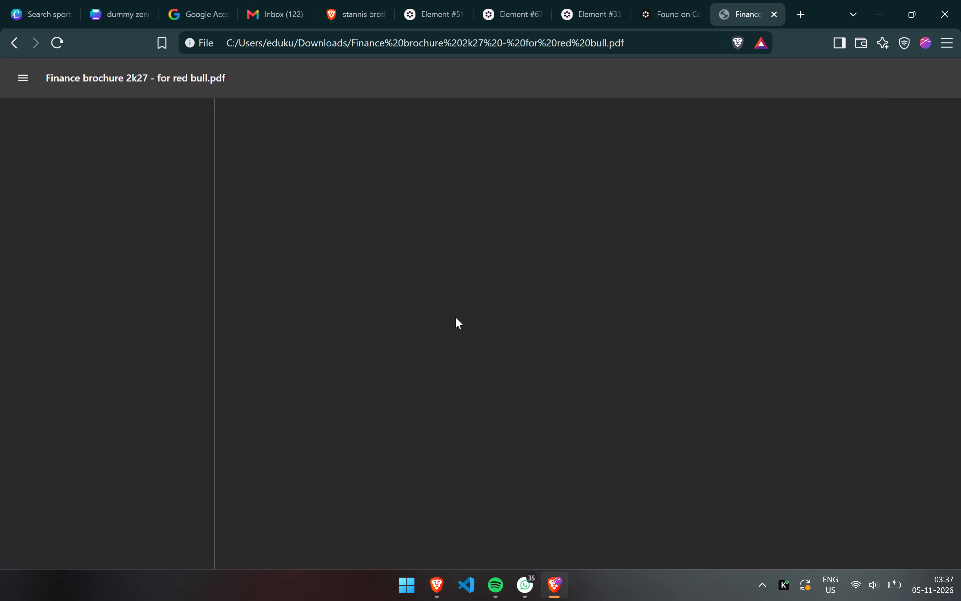
key("ctrl+w")
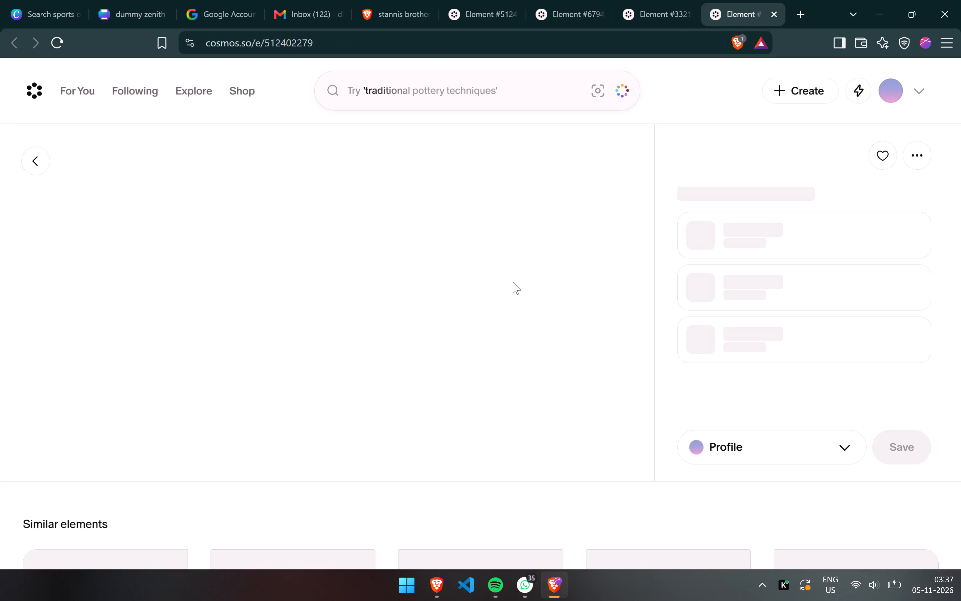
Reopen the browsing history in the Brave browser to look through the recently visited pages and files.
key("ctrl+h")
left_click(798, 0, "ctrl")
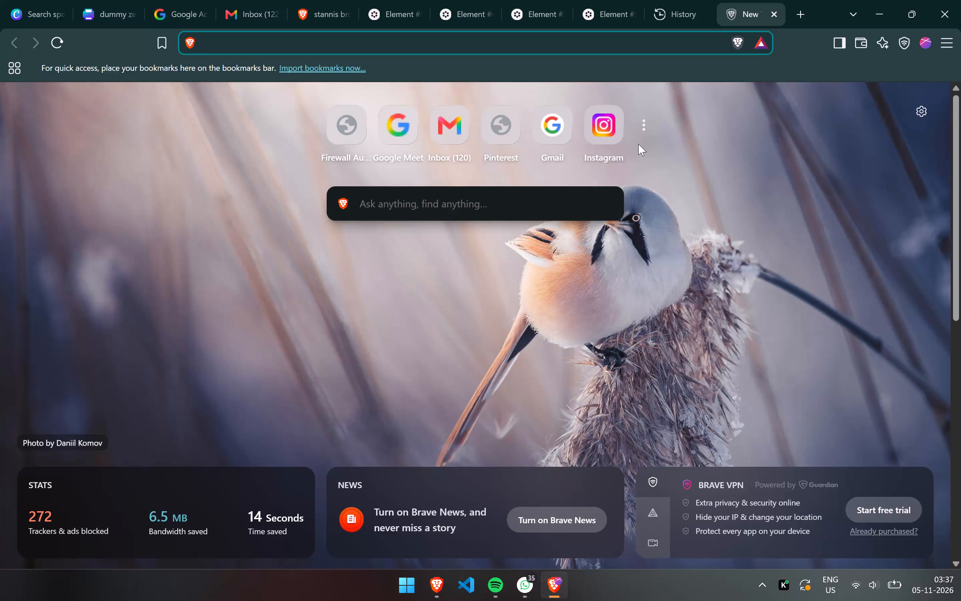
left_click(658, 0)
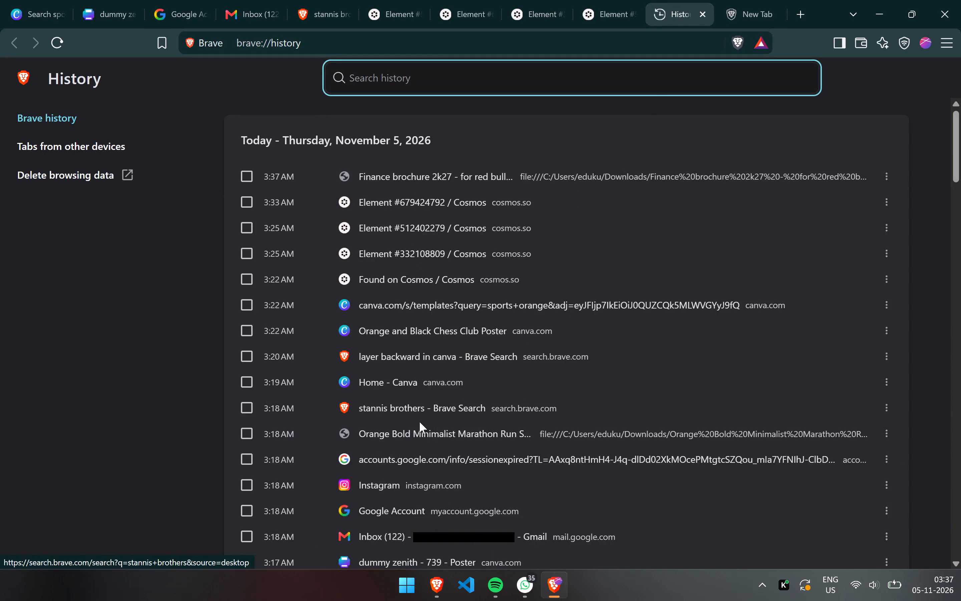
Look through today's browsing history, going back from the most recent entries to the earlier visited pages.
scroll(421, 437, "down", 1)
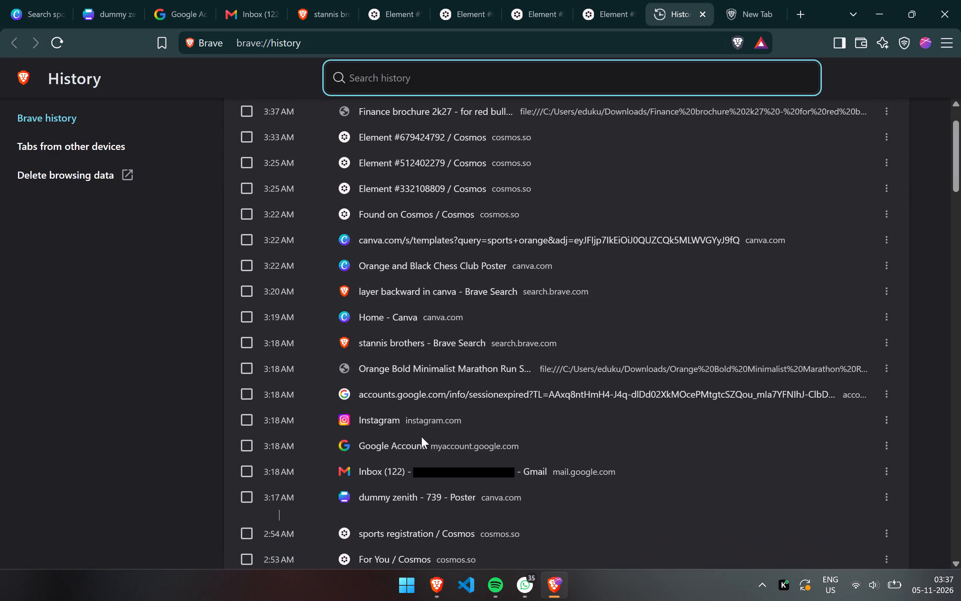
scroll(421, 437, "down", 4)
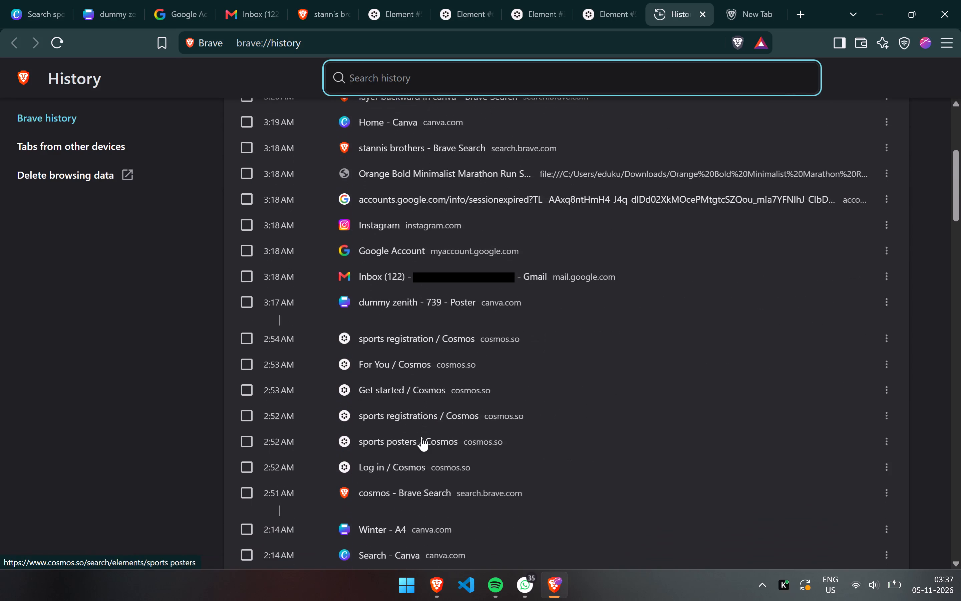
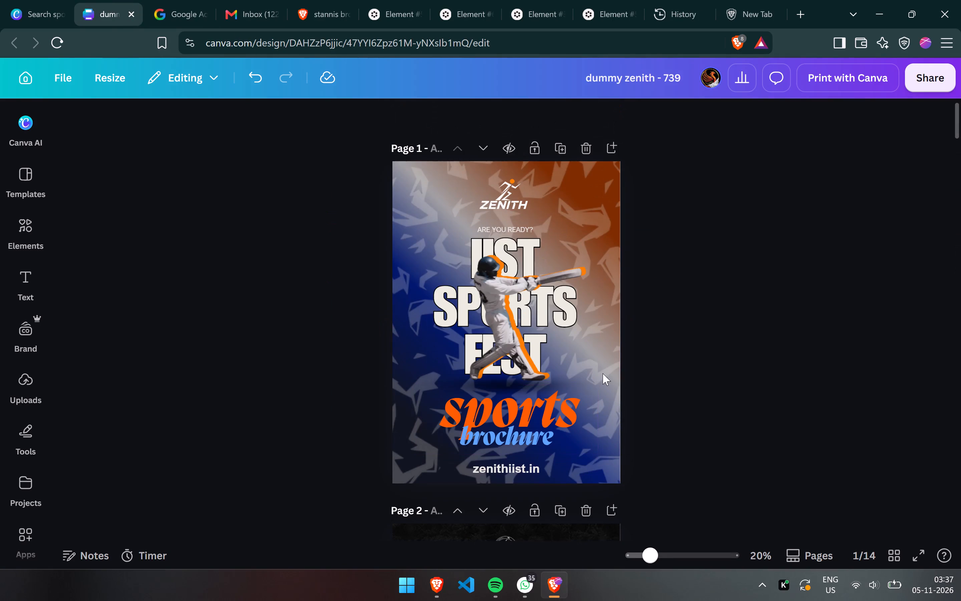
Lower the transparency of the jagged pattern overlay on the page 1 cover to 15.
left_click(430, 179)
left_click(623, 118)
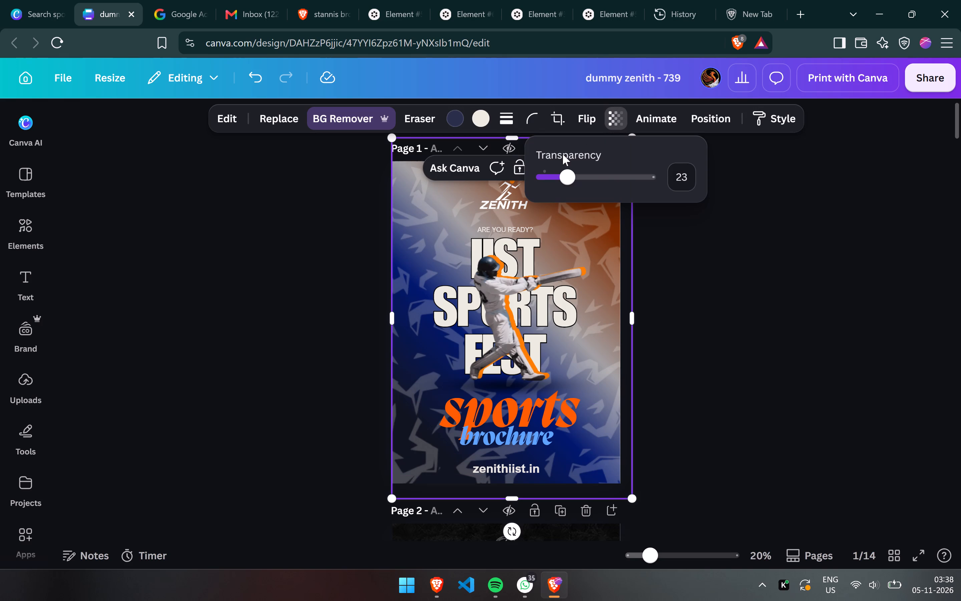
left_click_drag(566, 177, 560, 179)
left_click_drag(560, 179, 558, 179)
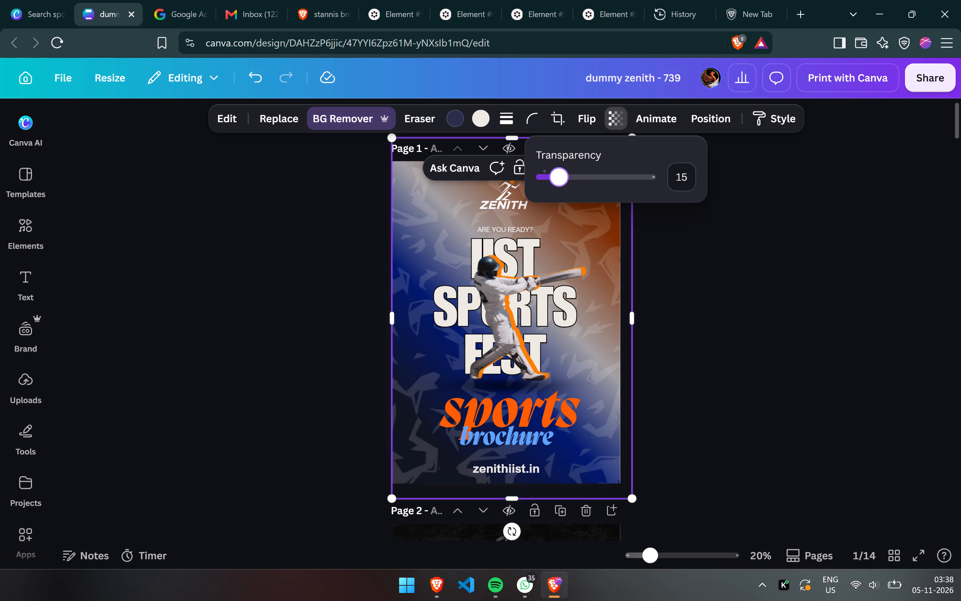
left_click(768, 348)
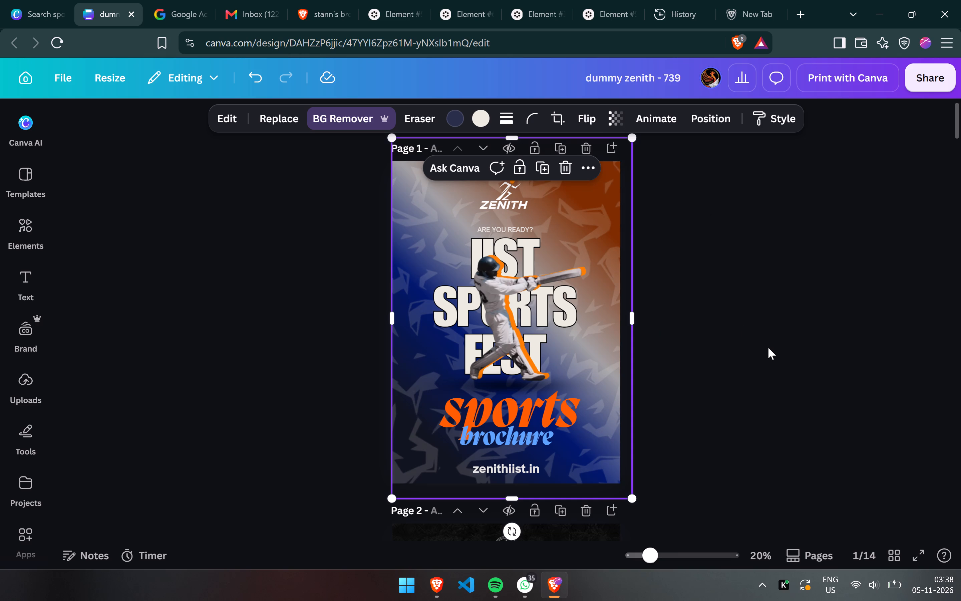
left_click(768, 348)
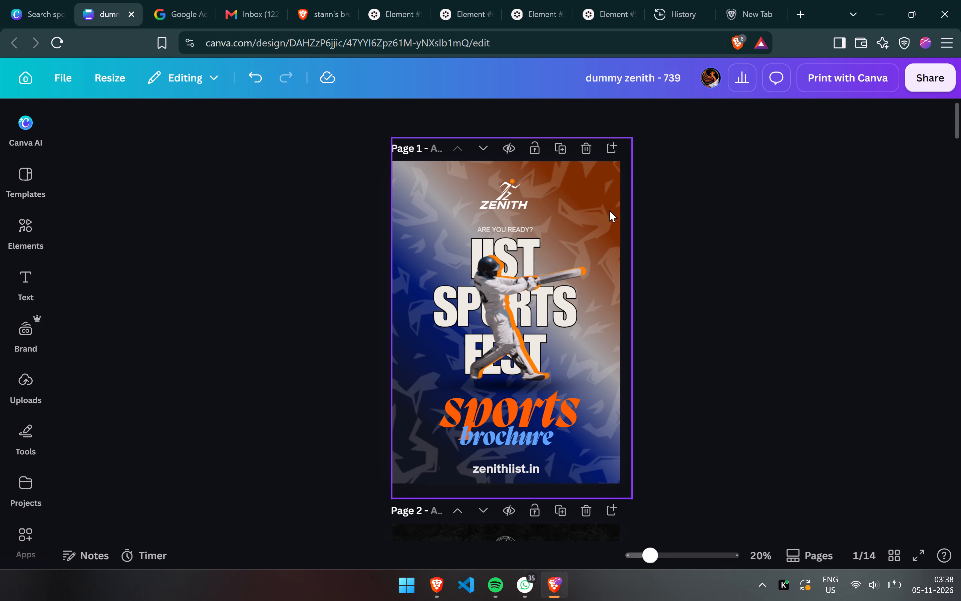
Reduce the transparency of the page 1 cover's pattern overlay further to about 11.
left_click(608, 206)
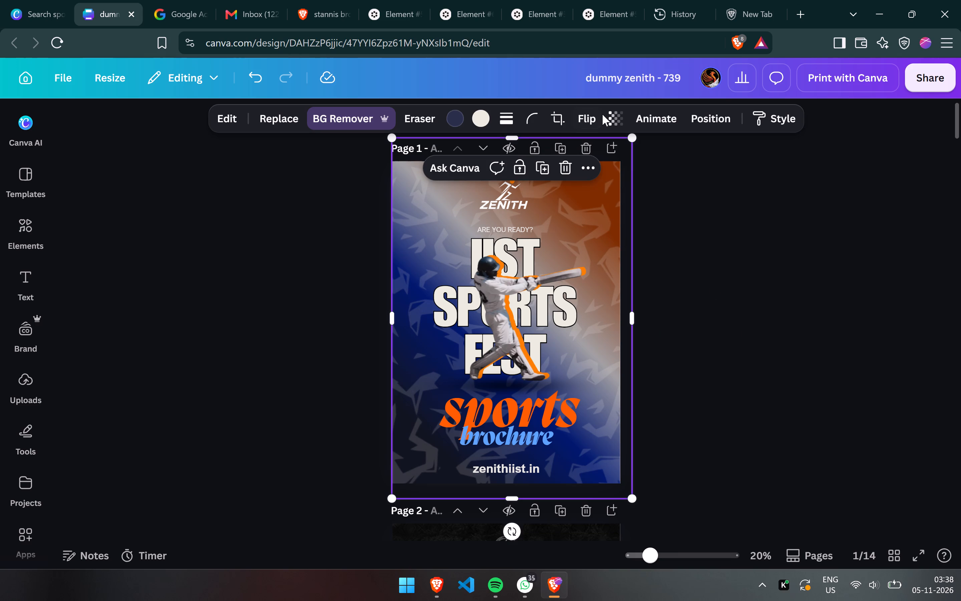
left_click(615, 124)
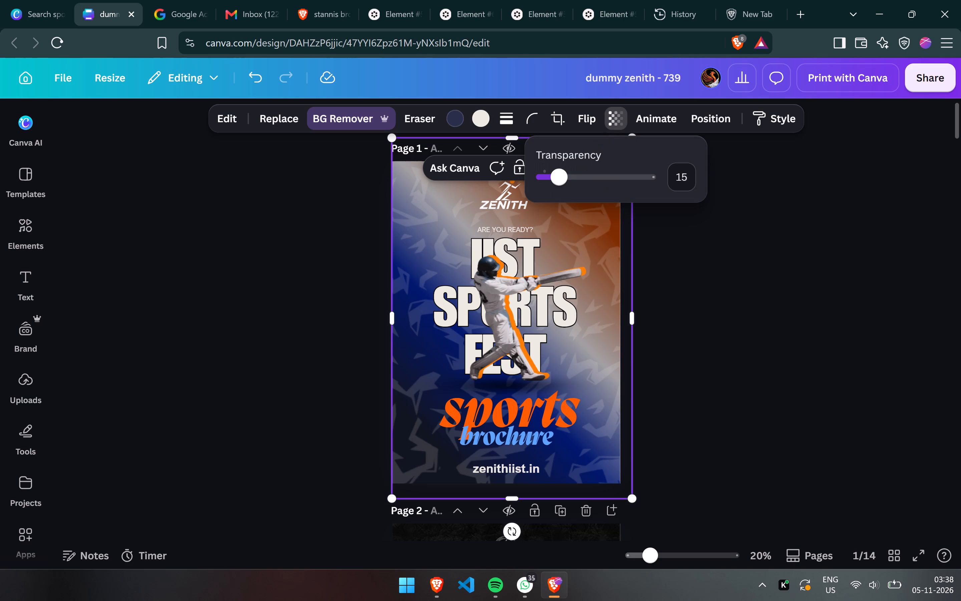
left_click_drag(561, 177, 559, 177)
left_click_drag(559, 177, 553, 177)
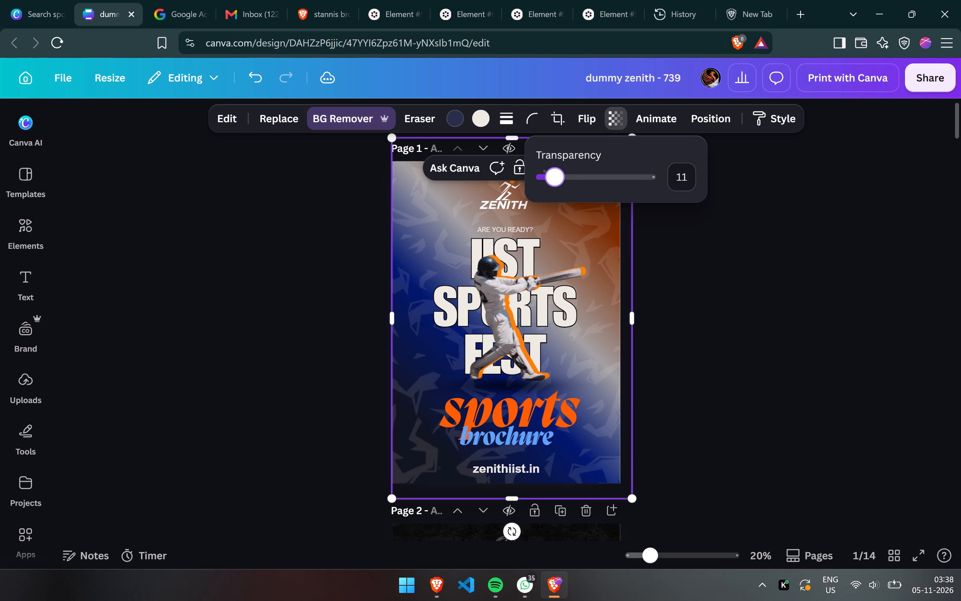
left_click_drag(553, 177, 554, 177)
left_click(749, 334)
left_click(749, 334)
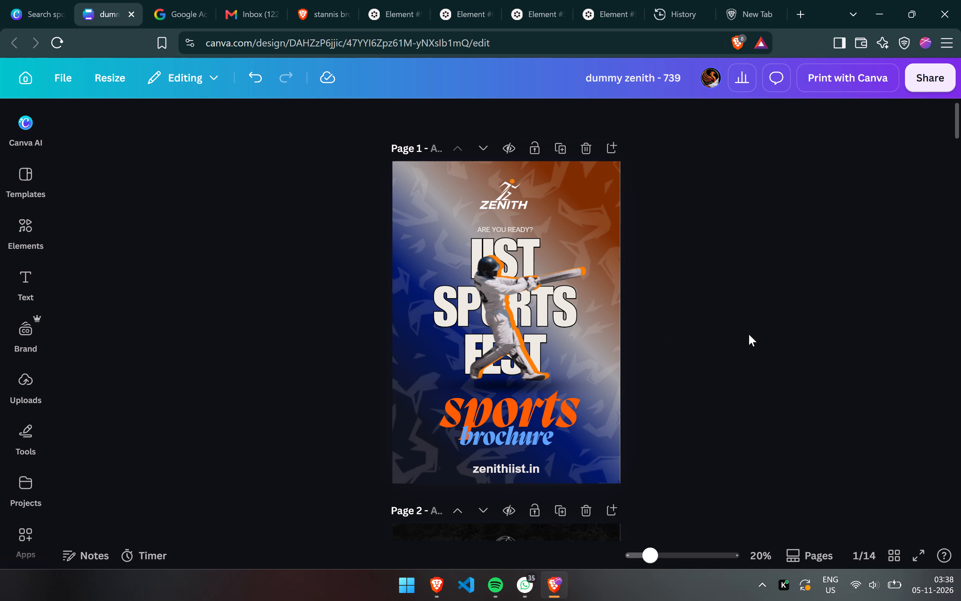
Review the cover against the About page and the Football page to compare their backgrounds.
scroll(749, 334, "down", 5)
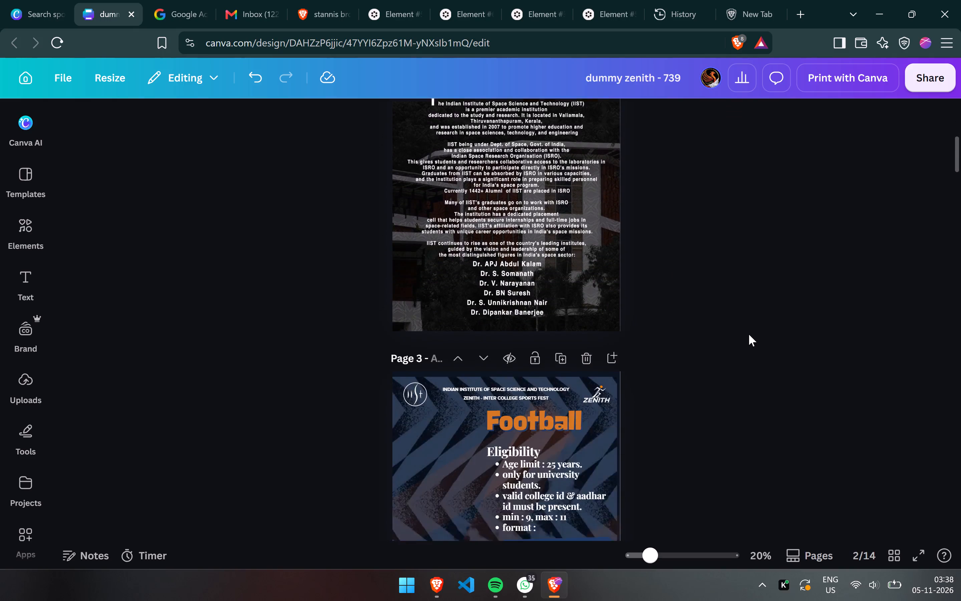
scroll(749, 334, "down", 1)
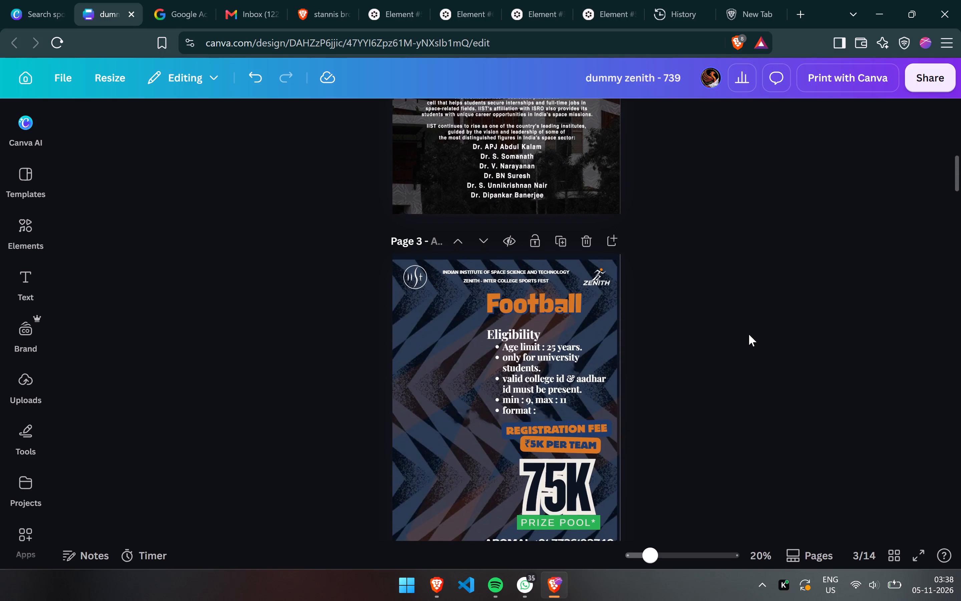
scroll(749, 334, "down", 1)
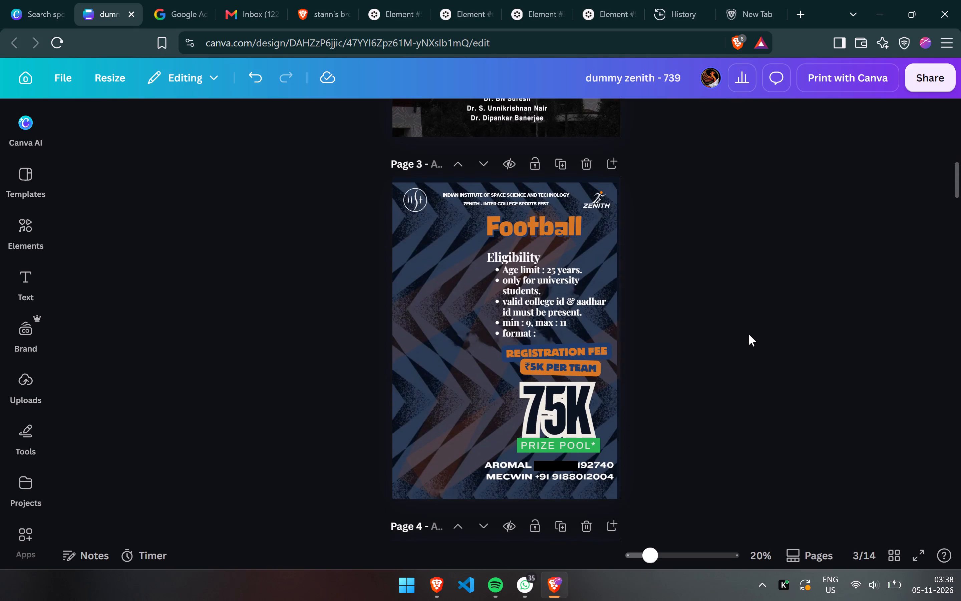
scroll(749, 334, "down", 1)
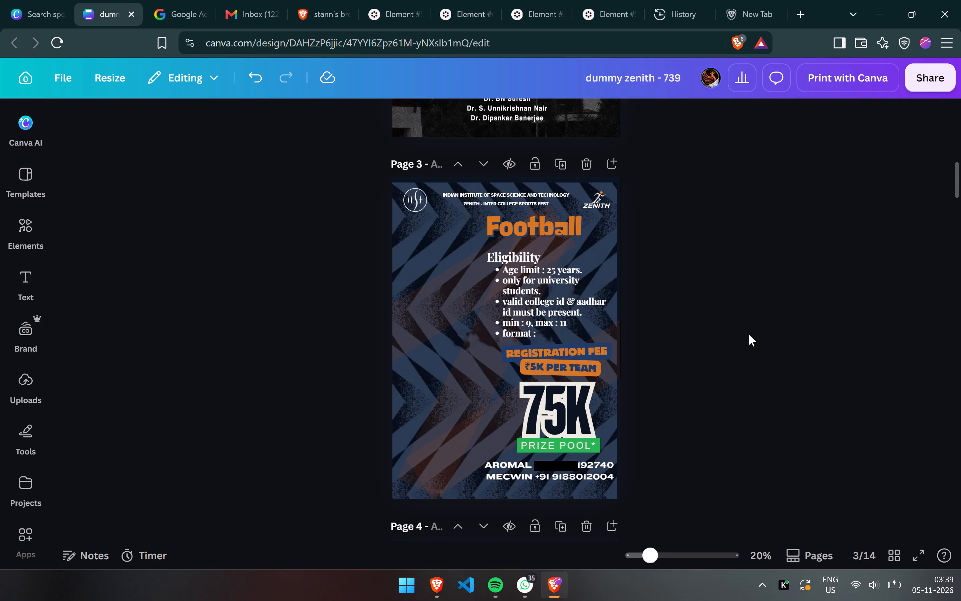
scroll(749, 334, "up", 13)
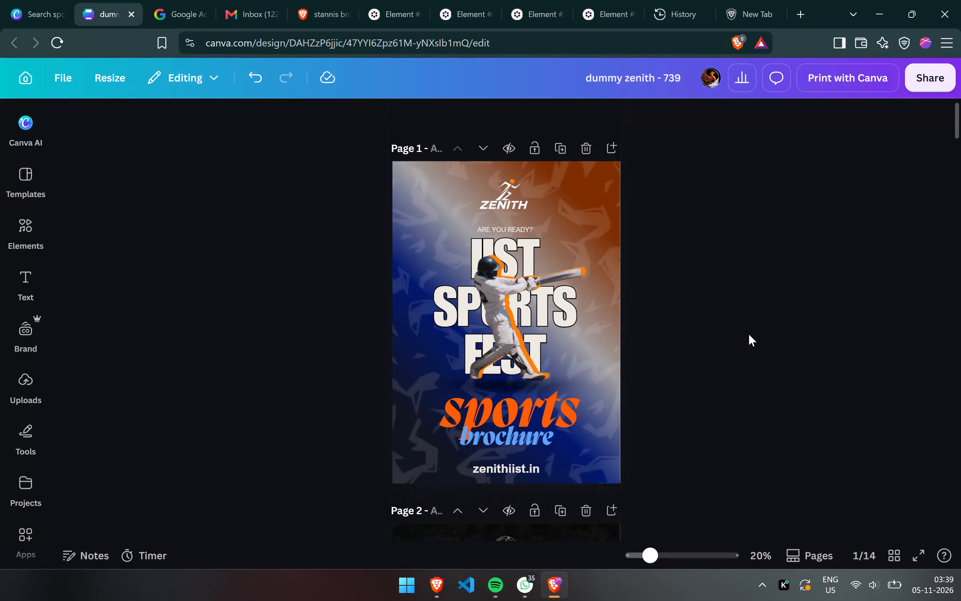
scroll(749, 334, "down", 5)
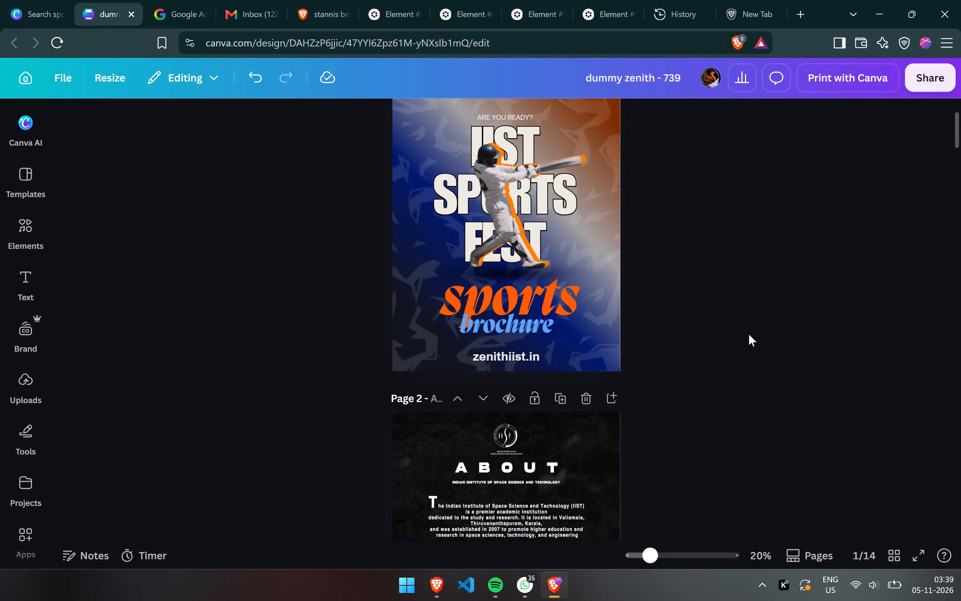
scroll(749, 334, "down", 2)
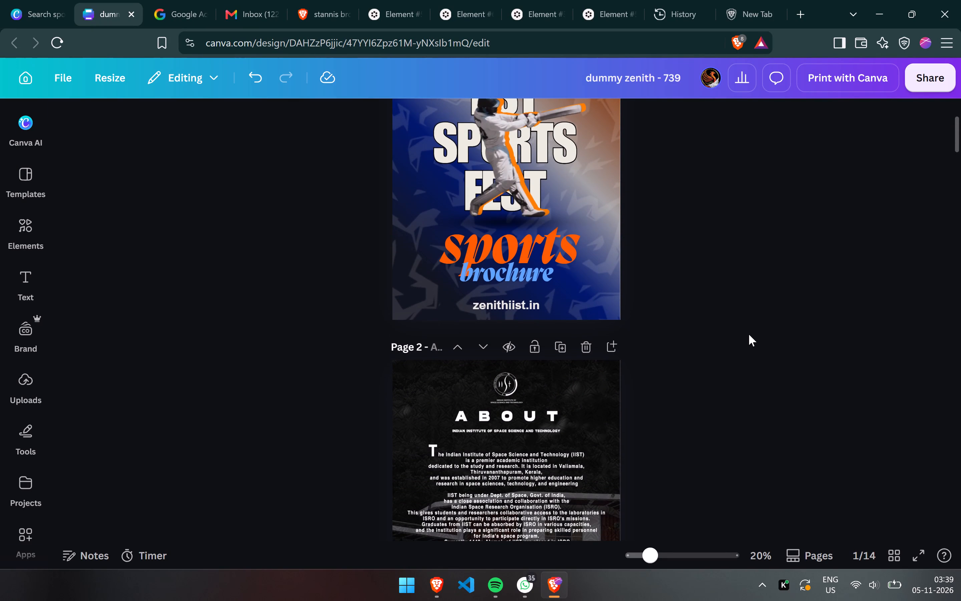
scroll(749, 334, "up", 4)
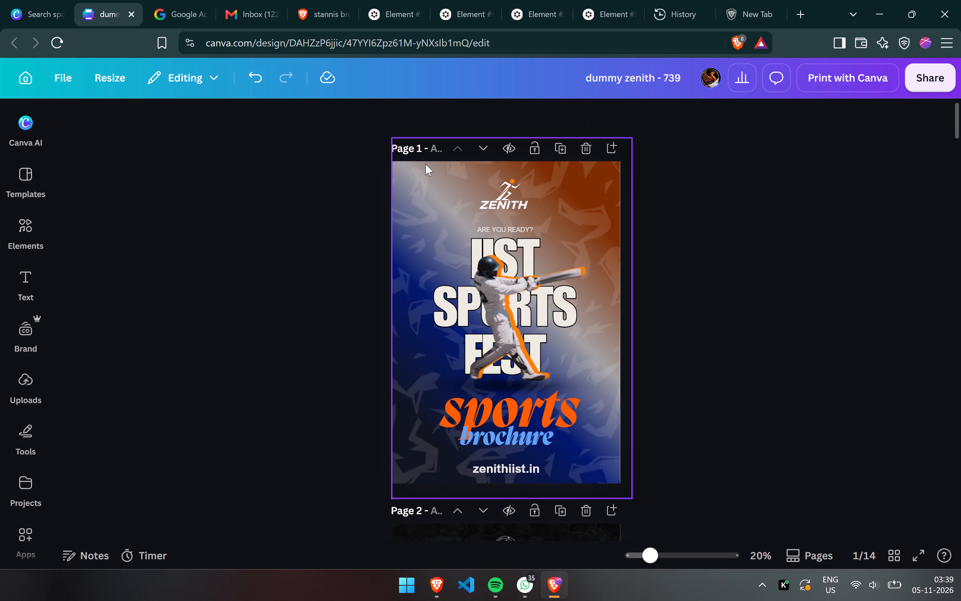
Set the transparency of the cover's jagged pattern overlay to 15.
left_click(425, 164)
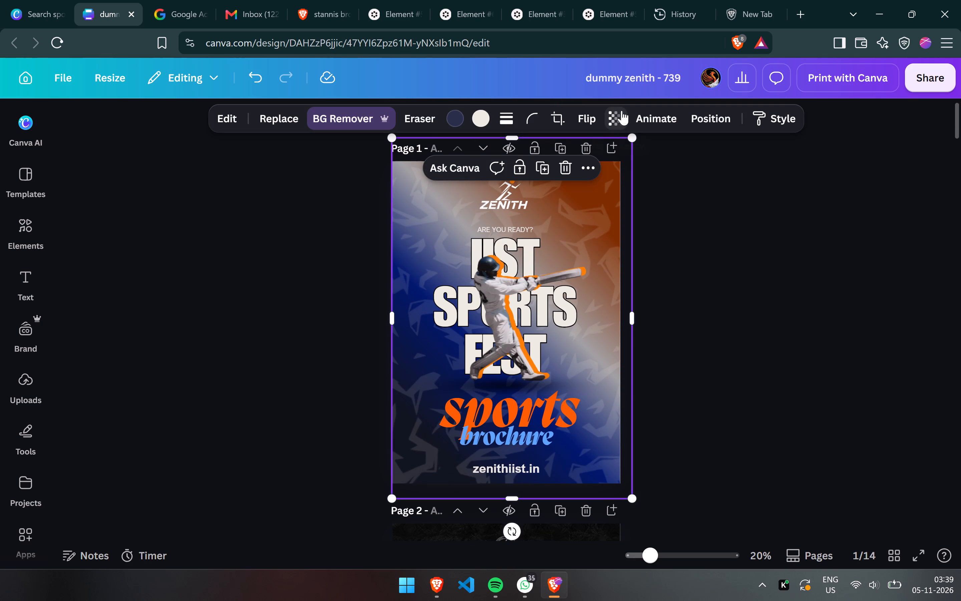
left_click(622, 111)
left_click(558, 175)
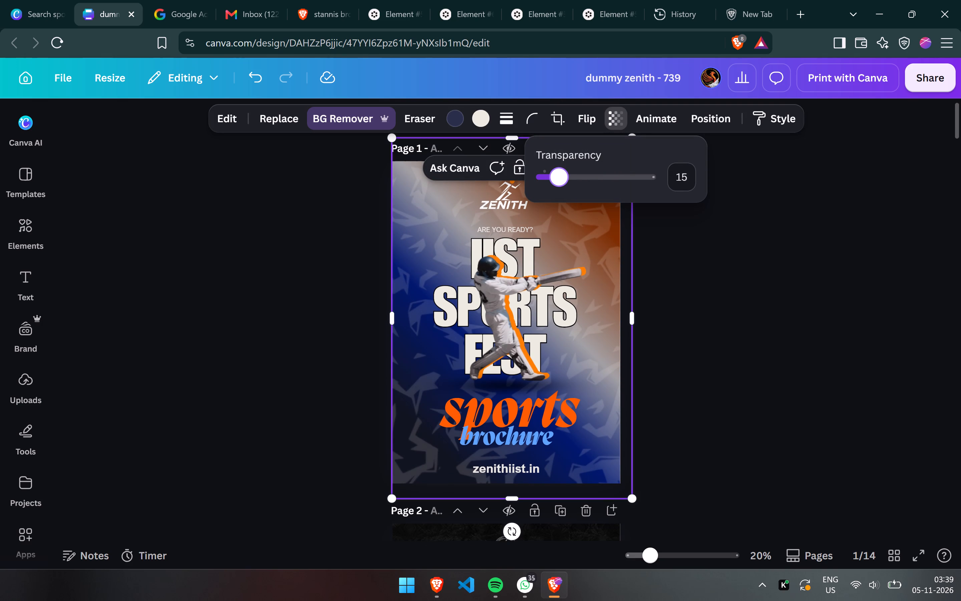
left_click(769, 334)
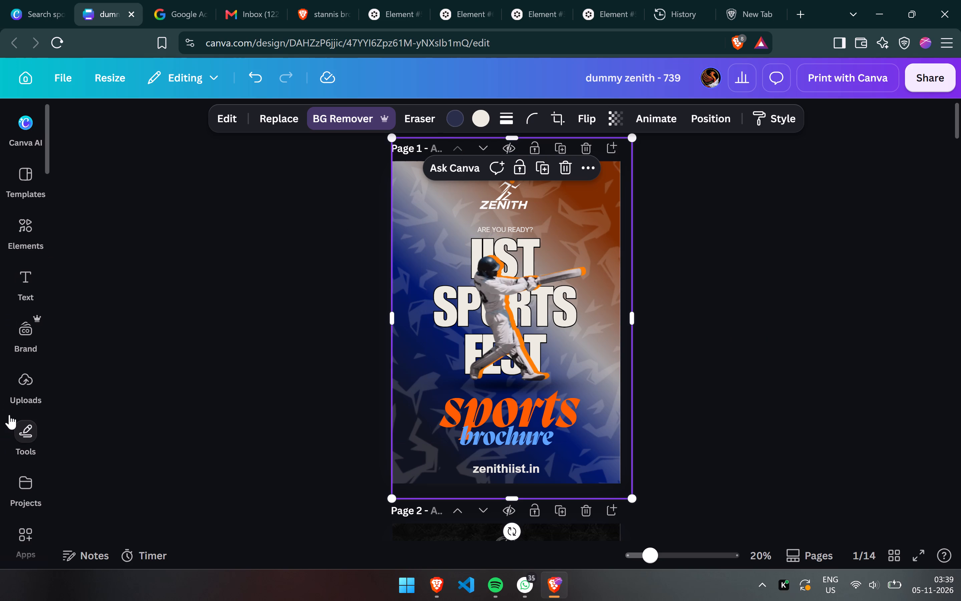
Look through the list of available design apps and effects with the cover's pattern overlay selected.
scroll(9, 415, "down", 4)
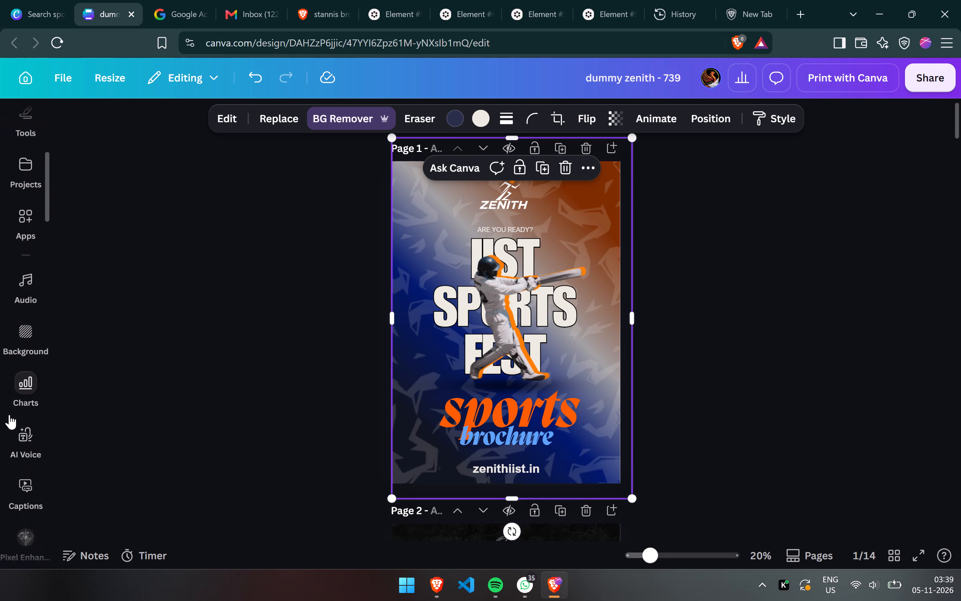
scroll(22, 477, "down", 2)
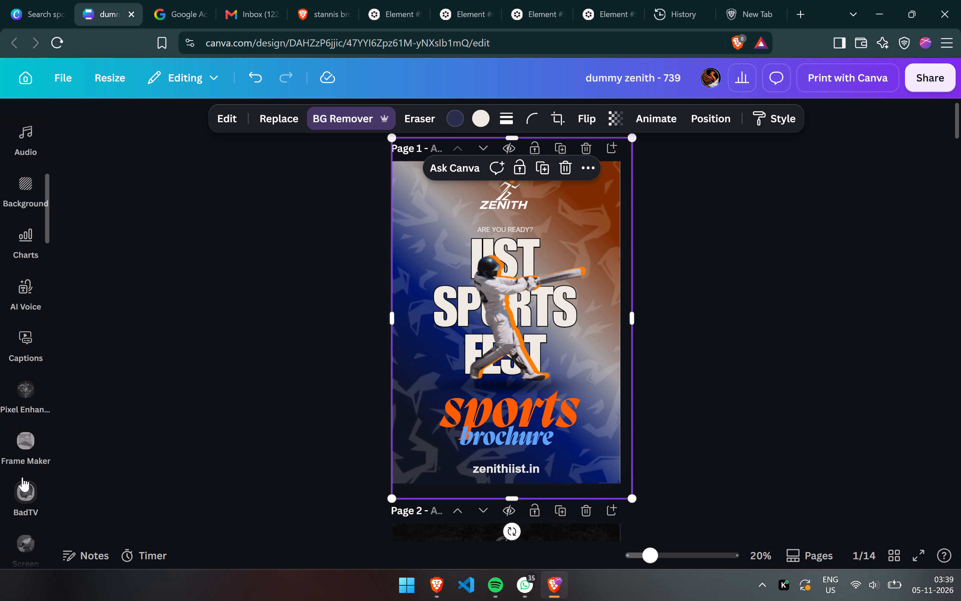
scroll(22, 477, "down", 2)
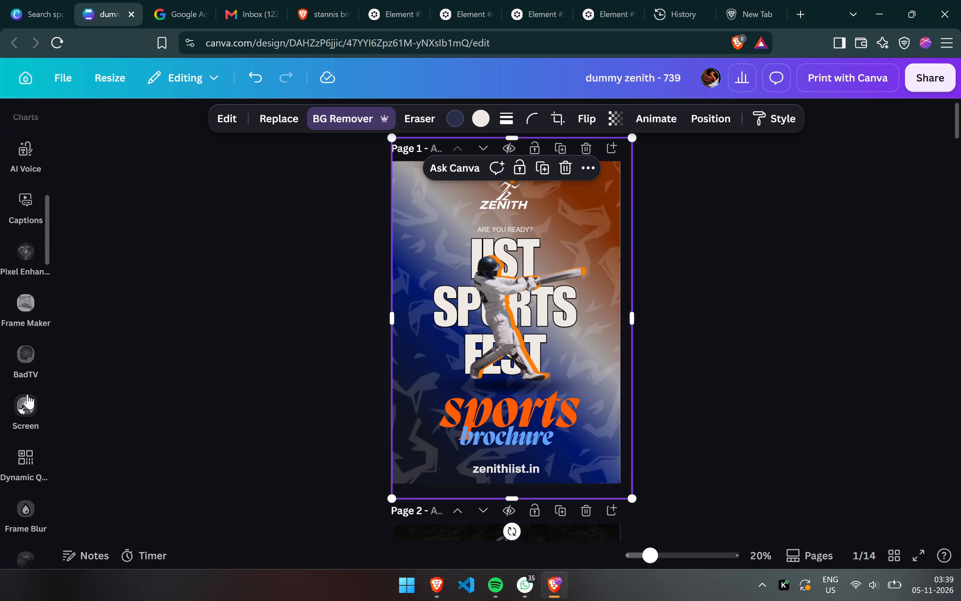
scroll(27, 394, "down", 5)
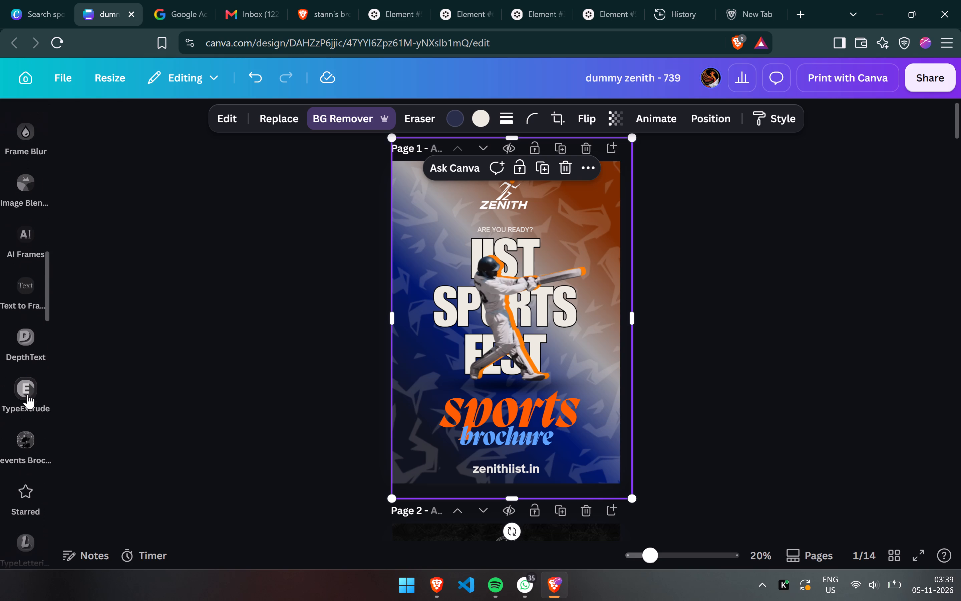
scroll(27, 394, "down", 1)
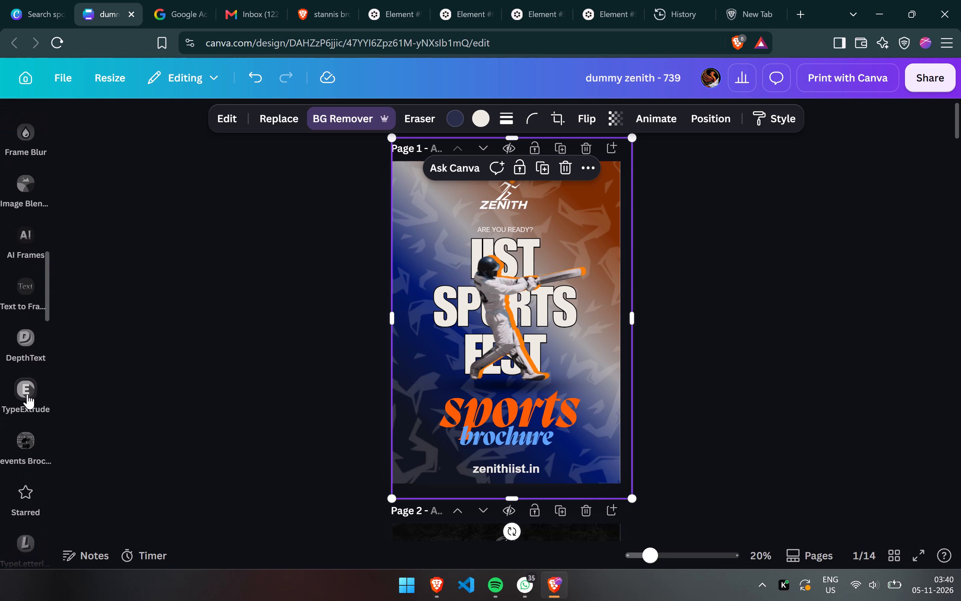
scroll(27, 394, "down", 3)
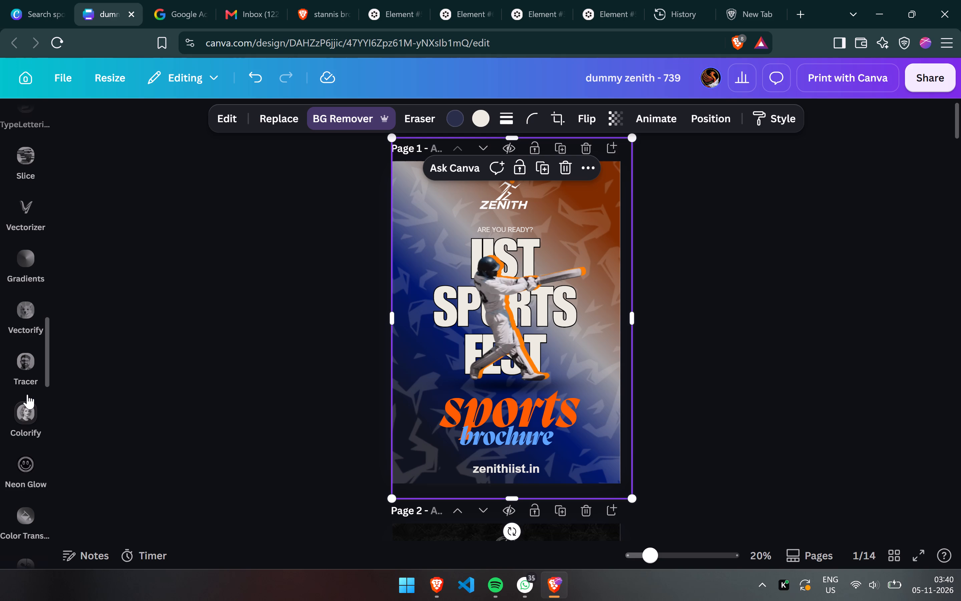
left_click(701, 413)
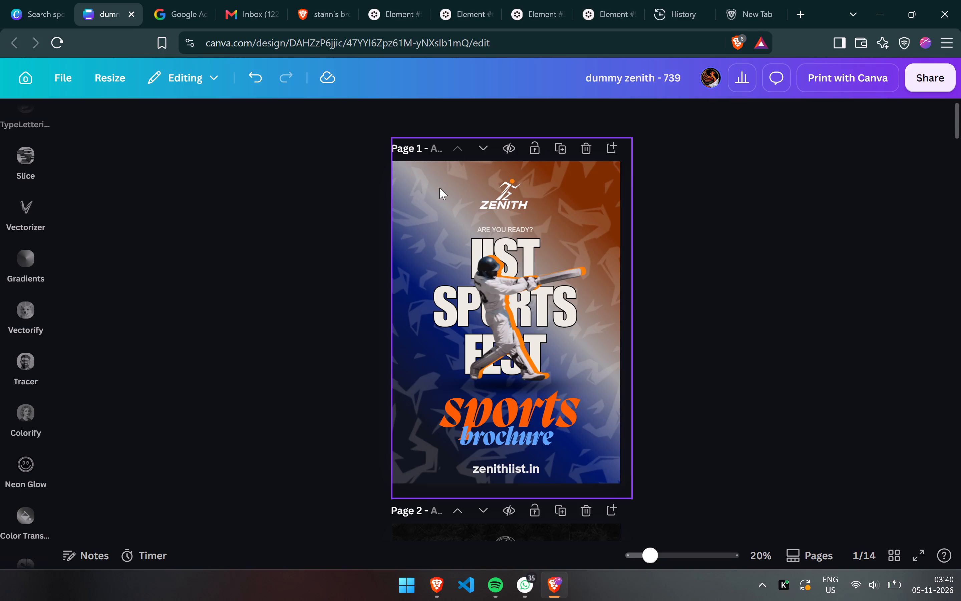
Compare the cover, About, Football and Cricket pages, and look through the available apps with the Football page's background group selected.
scroll(439, 188, "down", 6)
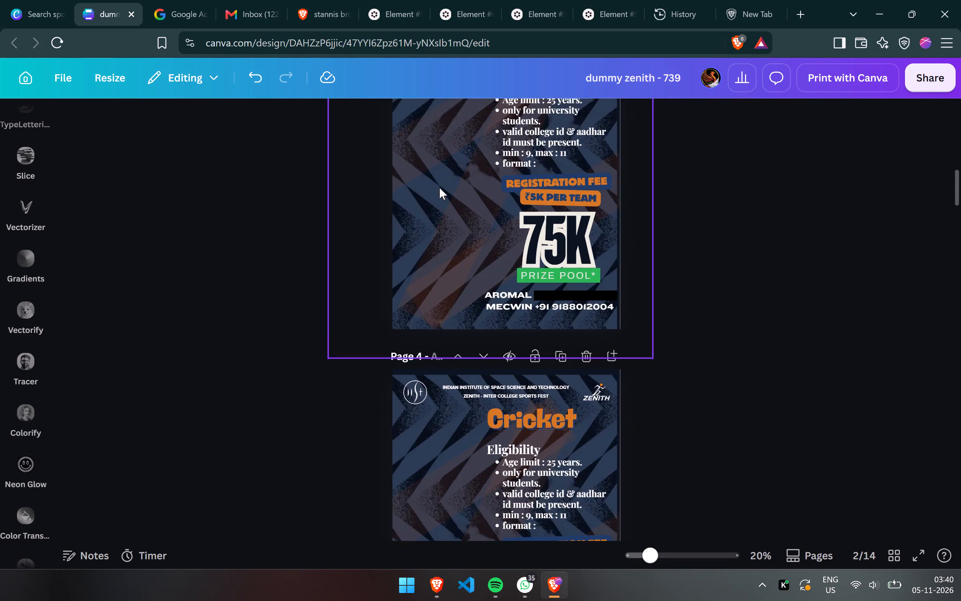
scroll(439, 188, "up", 1)
scroll(439, 188, "down", 2)
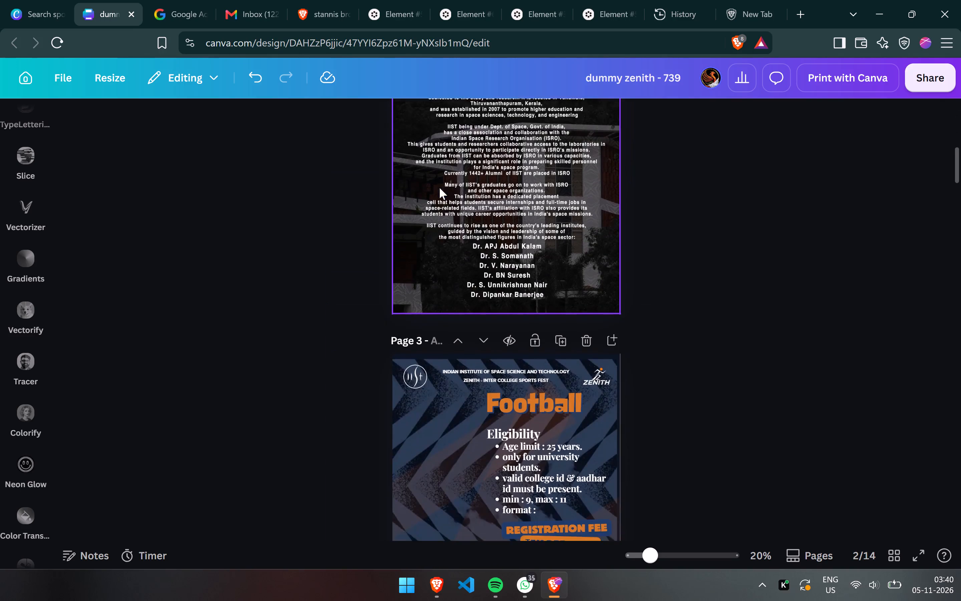
scroll(439, 188, "down", 1)
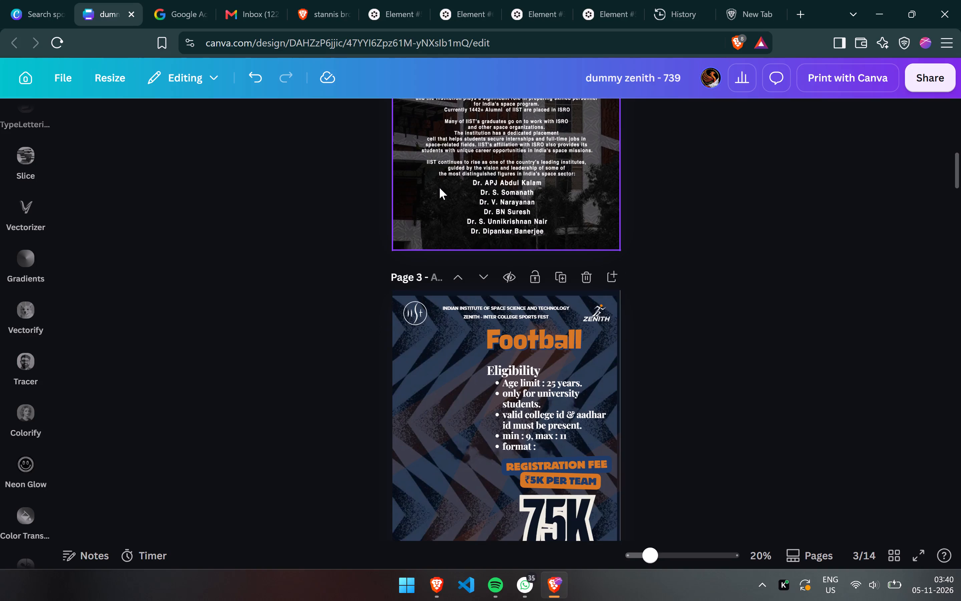
scroll(440, 402, "down", 1)
left_click(440, 402)
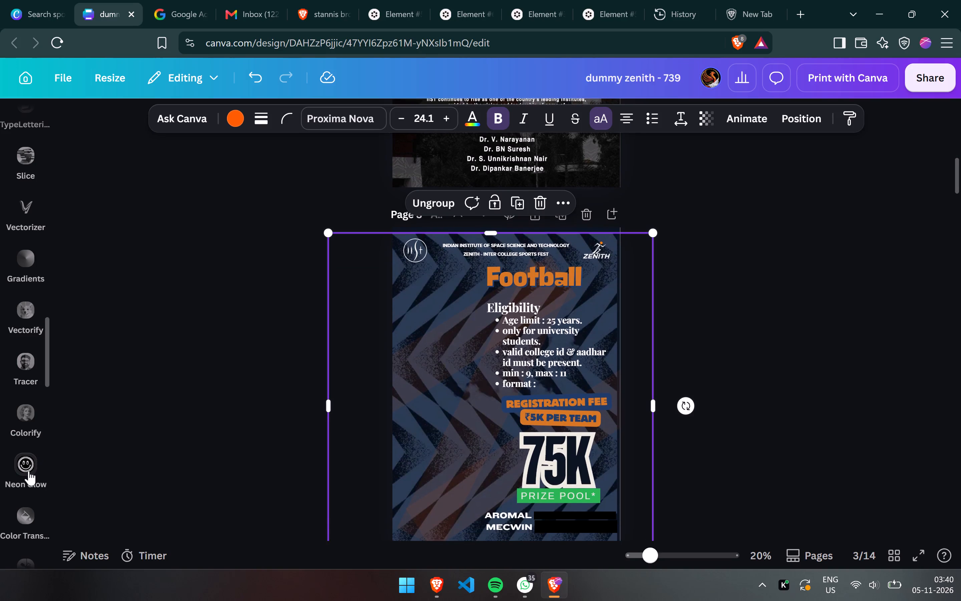
scroll(29, 471, "down", 3)
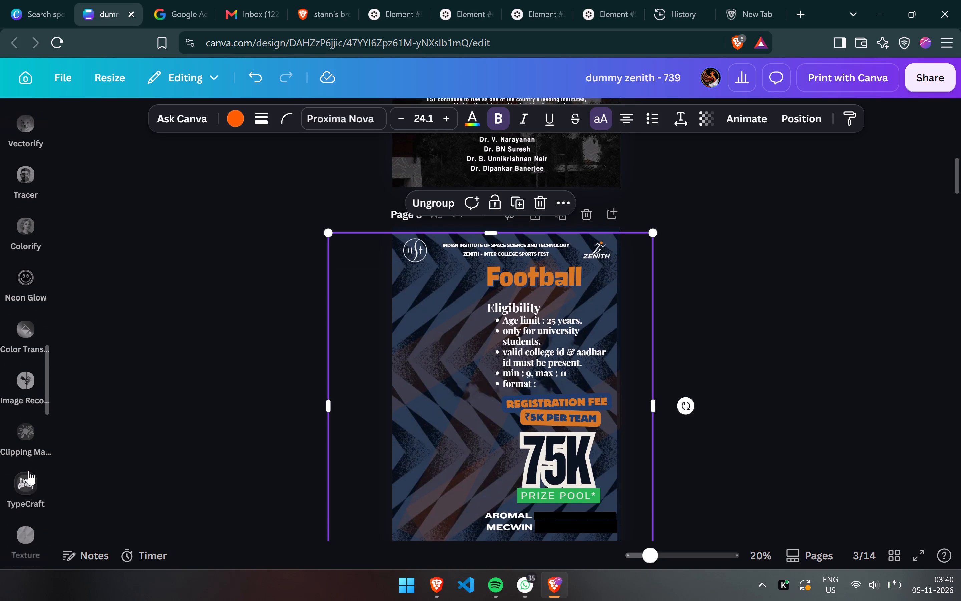
scroll(29, 471, "down", 3)
scroll(29, 471, "up", 7)
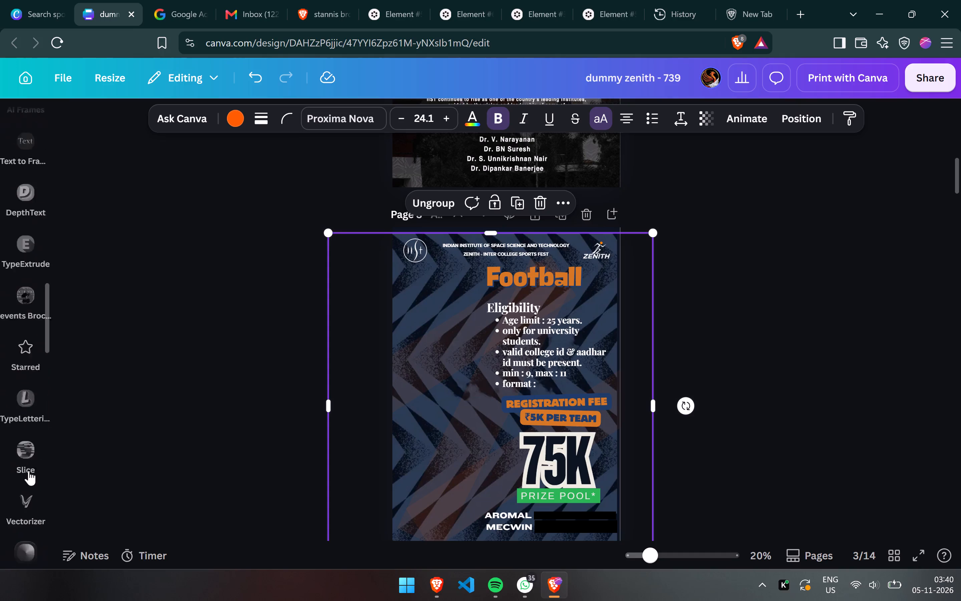
scroll(29, 471, "up", 6)
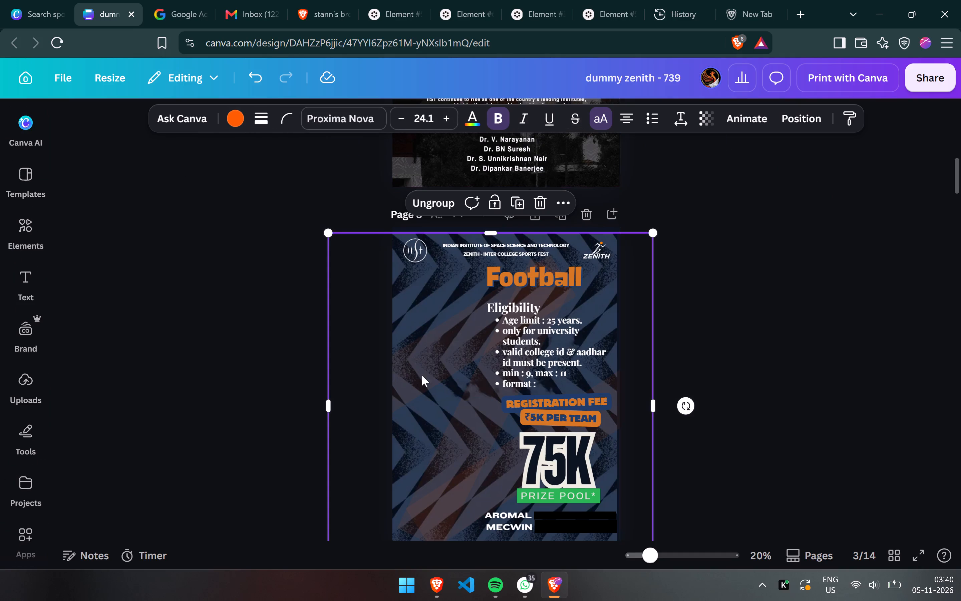
Inspect the grouped background elements on the Football page, including the chevron image and the tilted text overlays.
left_click(408, 337)
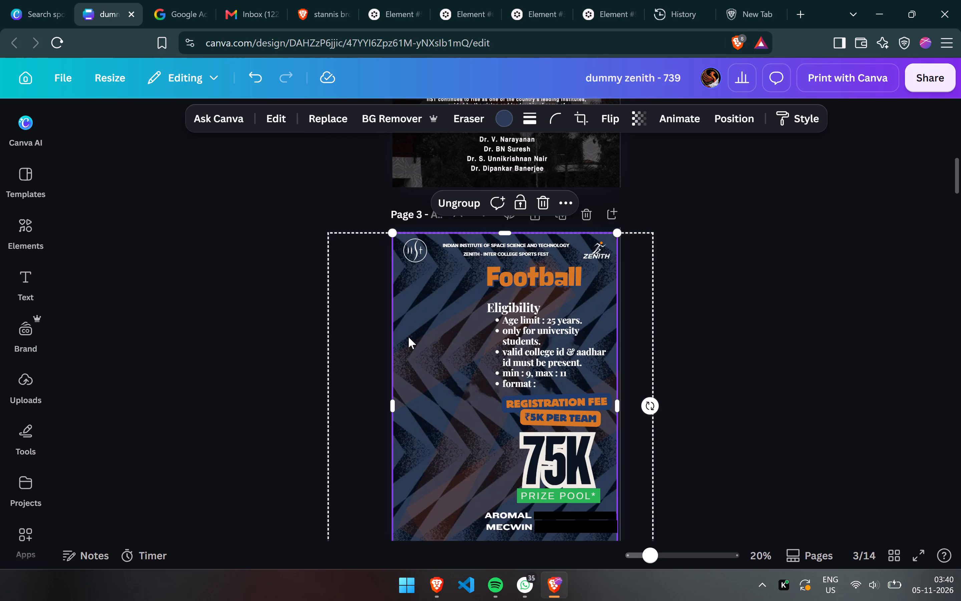
left_click(419, 350)
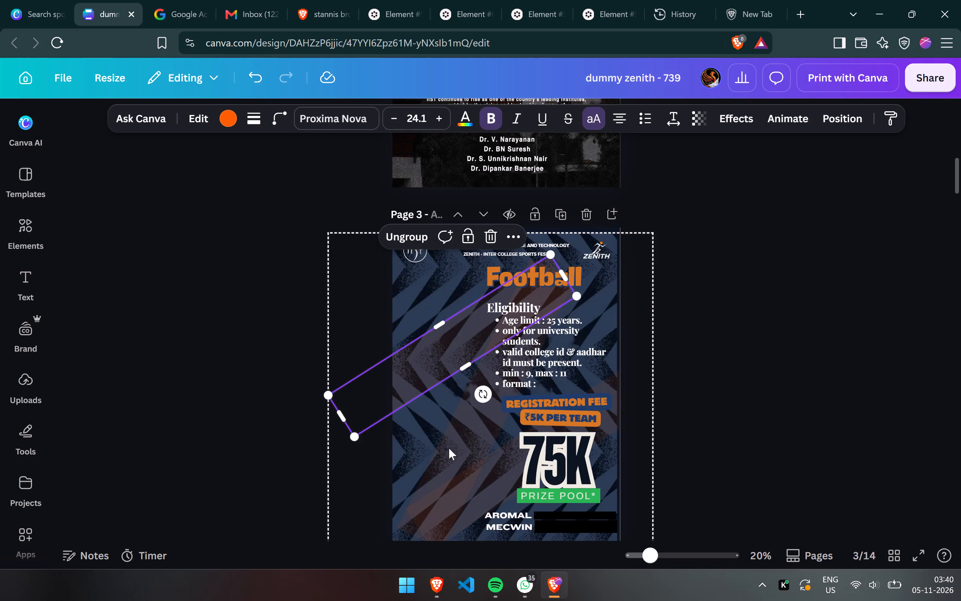
left_click(449, 448)
left_click(493, 486)
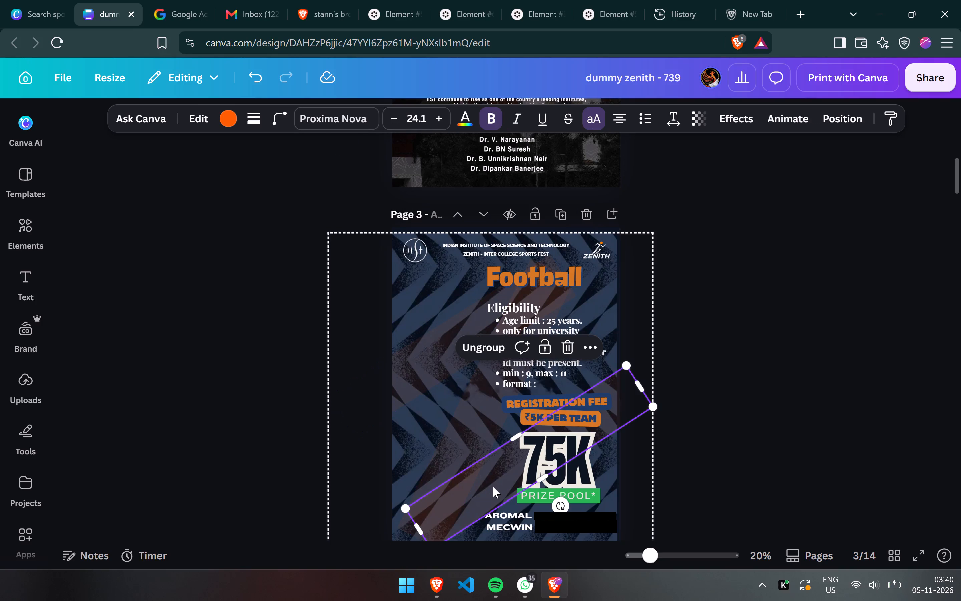
scroll(701, 342, "down", 1)
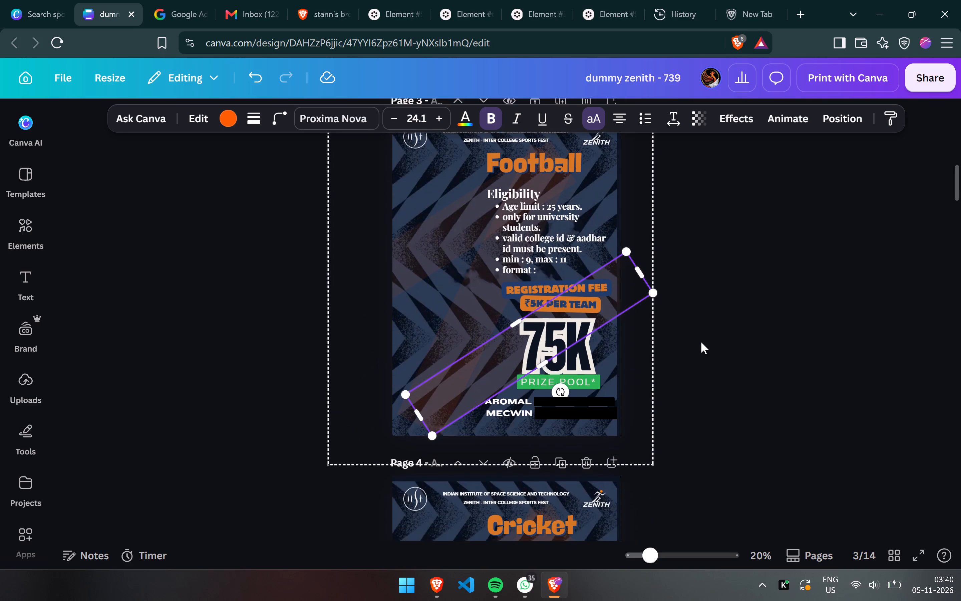
scroll(701, 342, "down", 1)
scroll(552, 332, "up", 1)
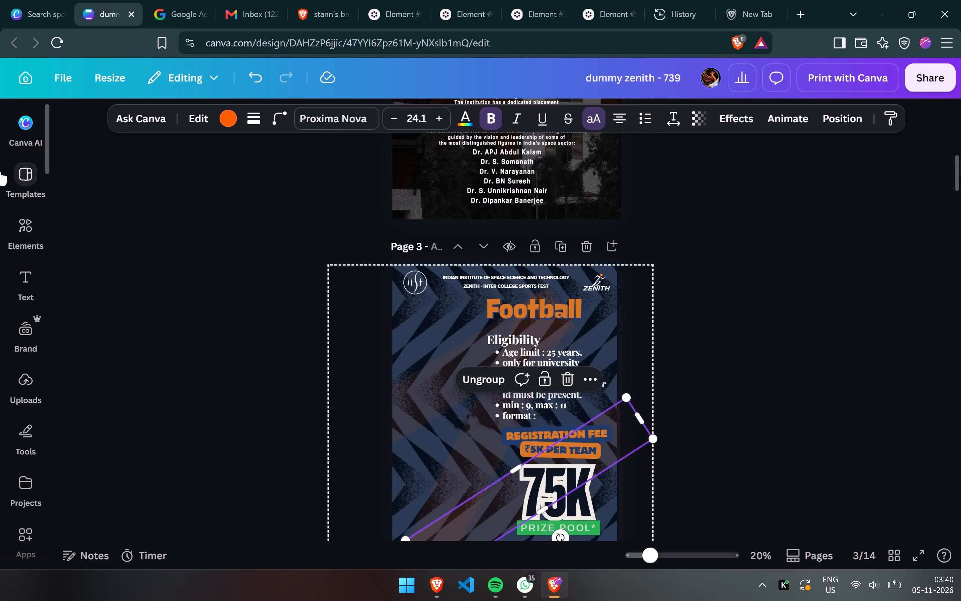
scroll(12, 372, "up", 3)
left_click(461, 486, "shift")
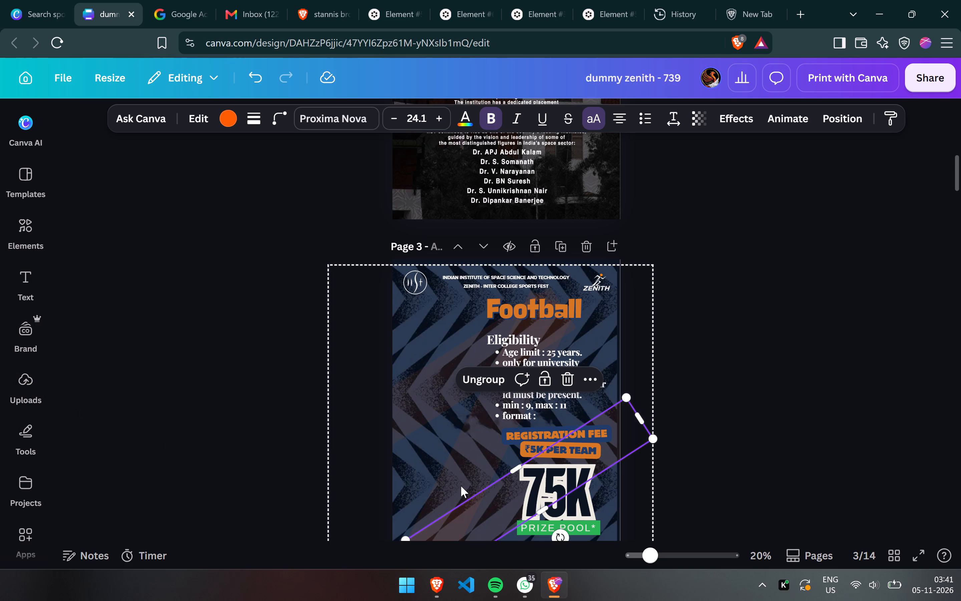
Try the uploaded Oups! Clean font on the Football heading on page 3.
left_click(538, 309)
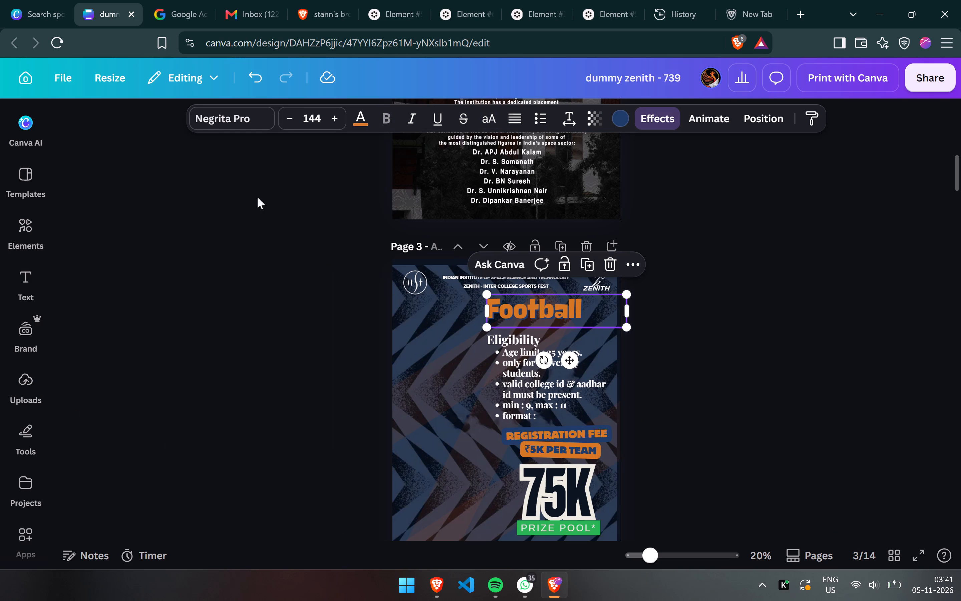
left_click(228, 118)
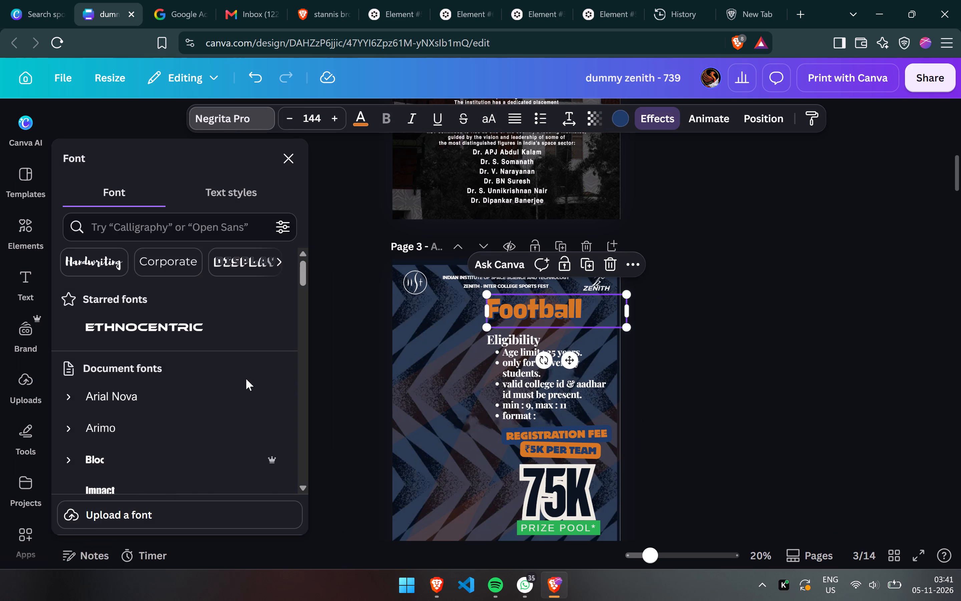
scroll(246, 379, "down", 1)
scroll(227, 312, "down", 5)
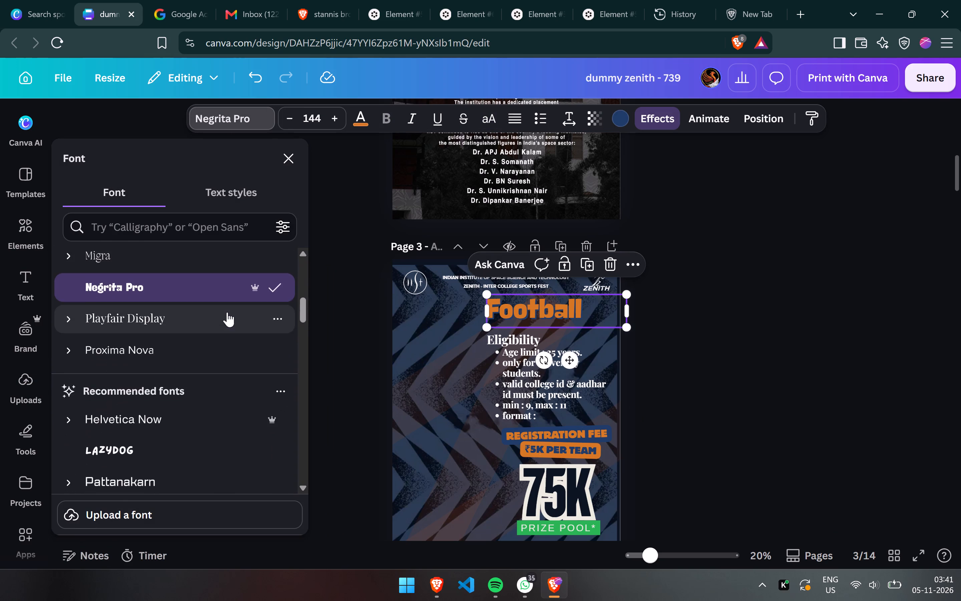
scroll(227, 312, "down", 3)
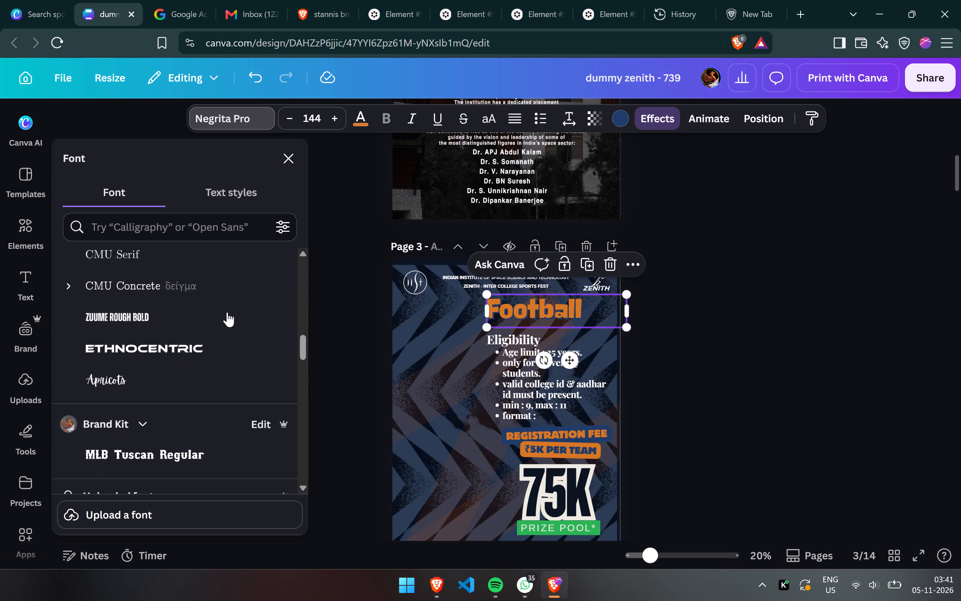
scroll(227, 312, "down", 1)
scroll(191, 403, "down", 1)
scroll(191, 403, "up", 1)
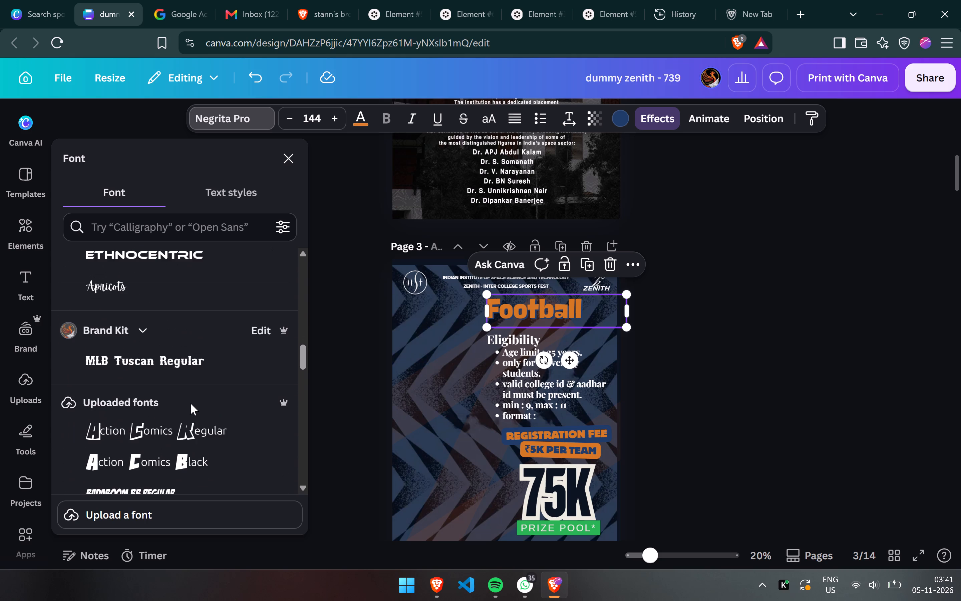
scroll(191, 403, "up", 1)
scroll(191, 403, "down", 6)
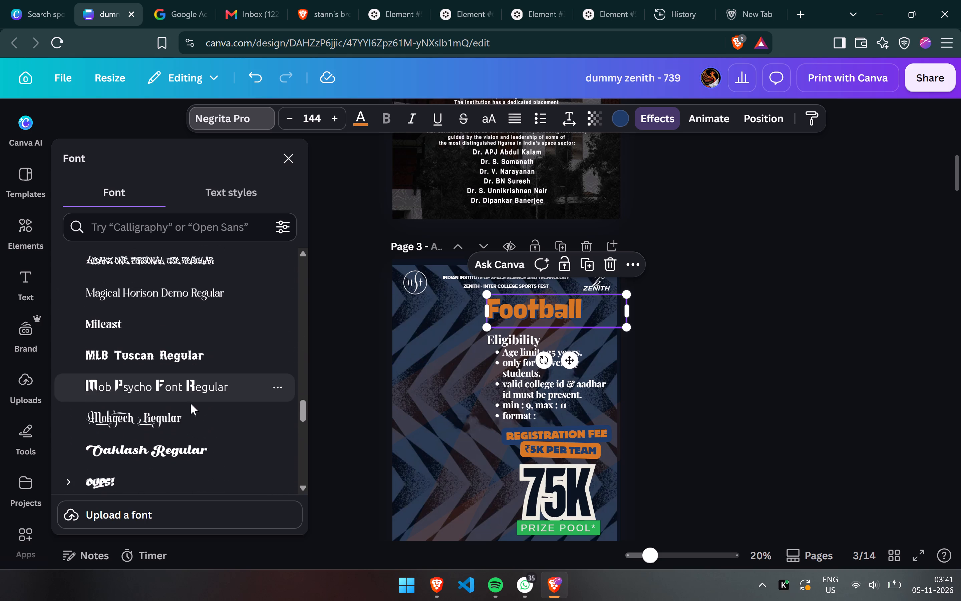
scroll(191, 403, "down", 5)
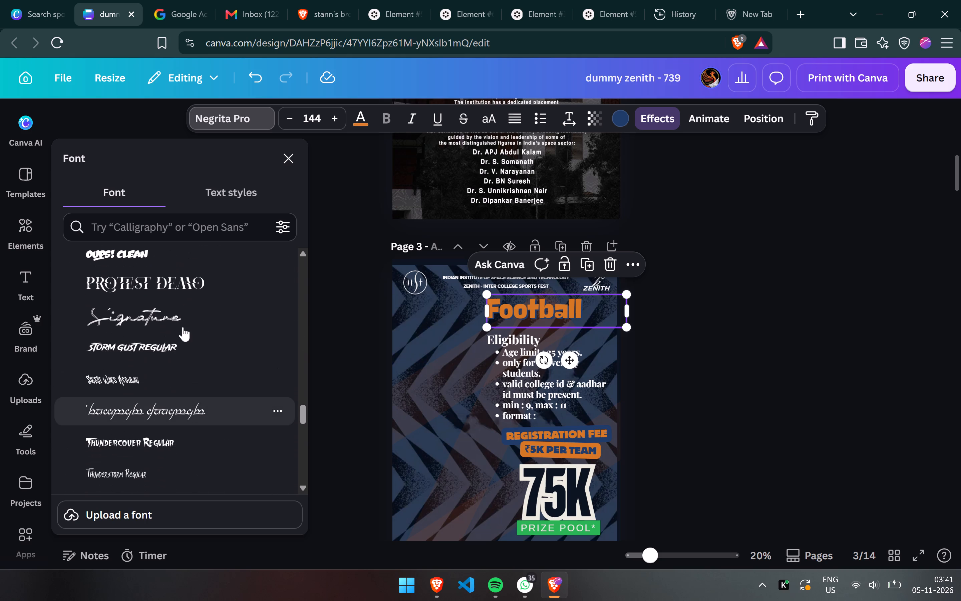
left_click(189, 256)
Set the Football heading's font to Anton from the popular fonts.
scroll(208, 401, "down", 1)
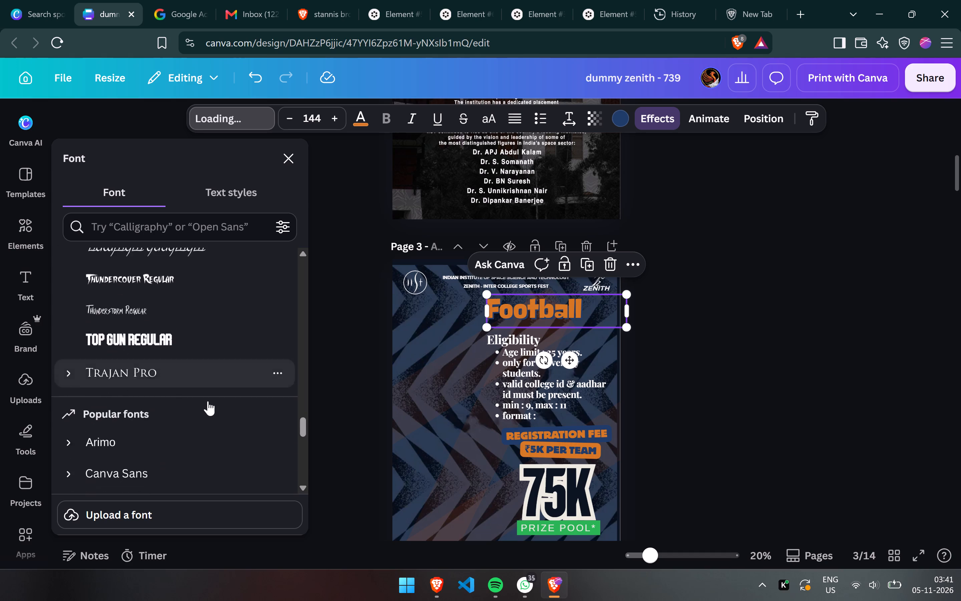
scroll(208, 401, "down", 1)
scroll(180, 295, "down", 2)
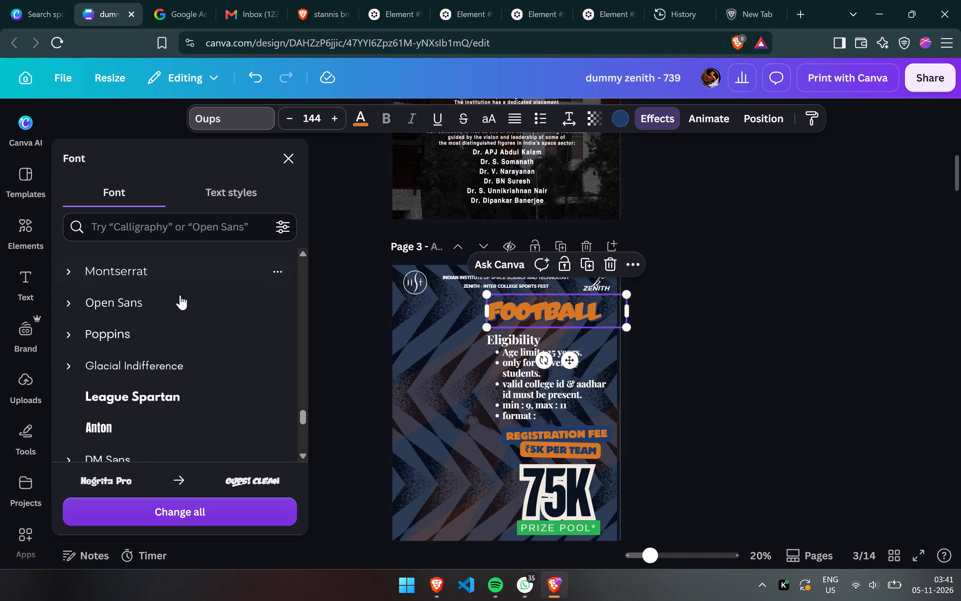
scroll(180, 295, "down", 3)
scroll(180, 295, "up", 1)
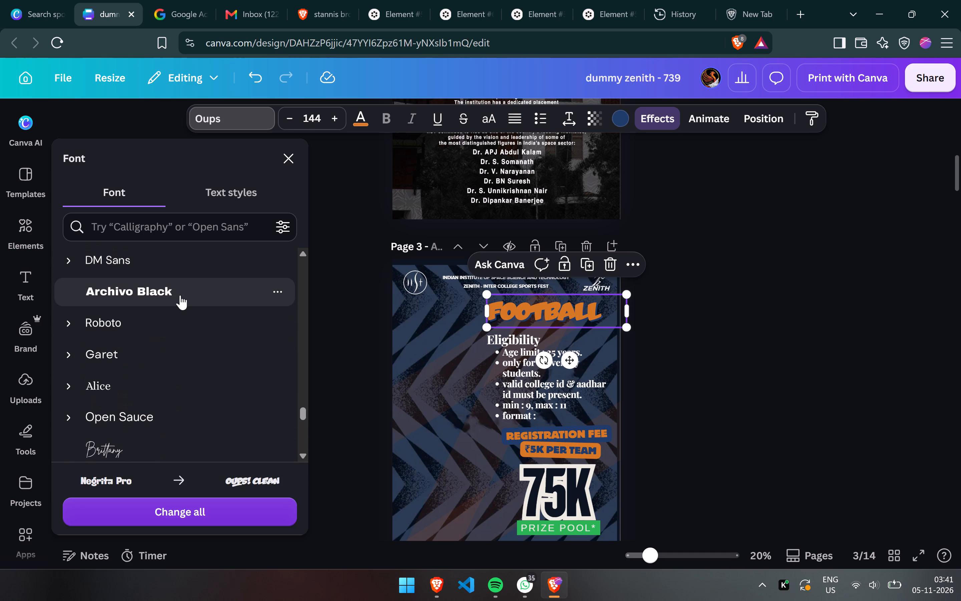
scroll(180, 295, "up", 1)
left_click(174, 269)
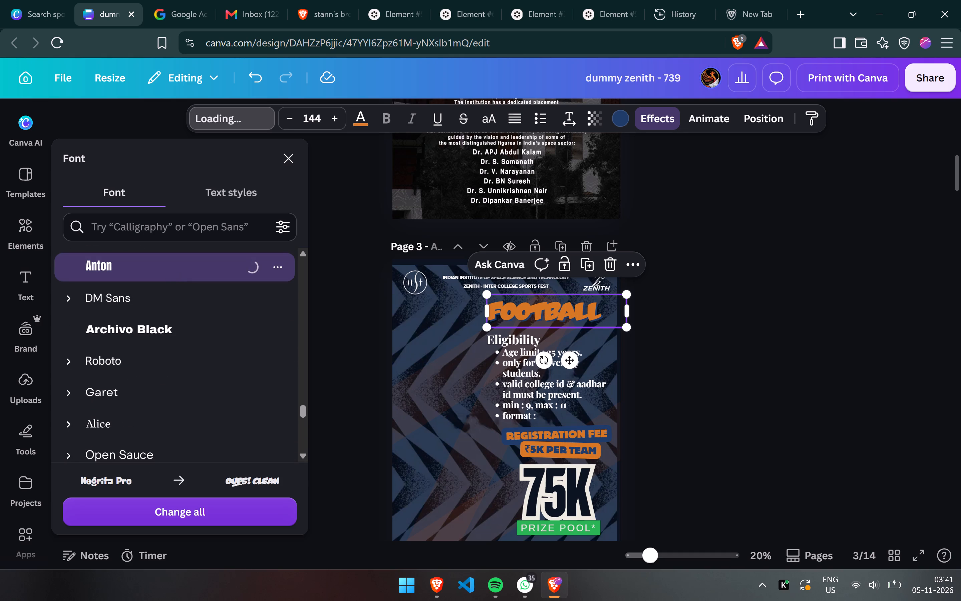
Search the fonts for "akira", clear the search, look over the suggested searches and close the font list.
left_click(170, 218)
type("akera")
key("BackSpace")
key("BackSpace")
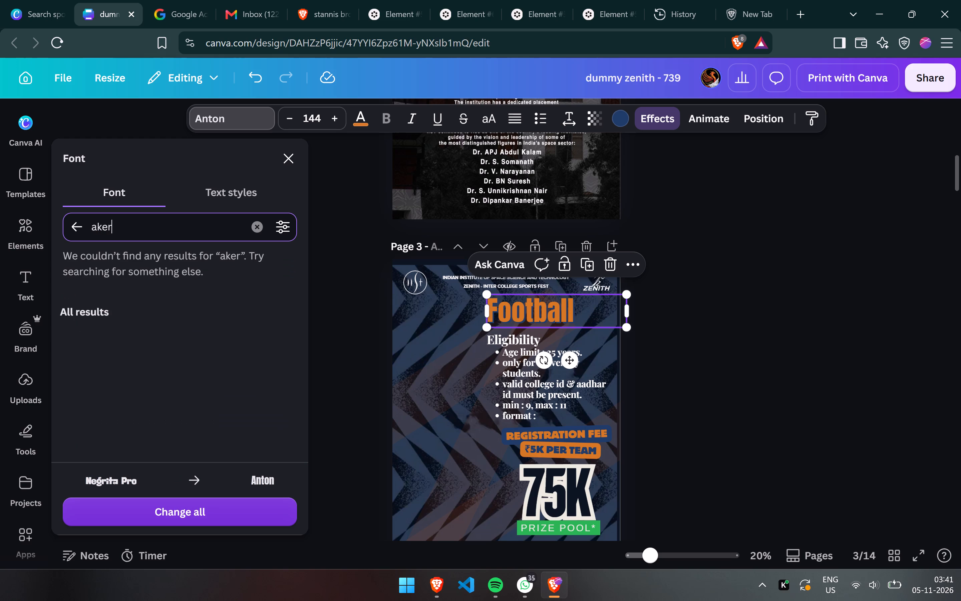
key("BackSpace")
type("ira")
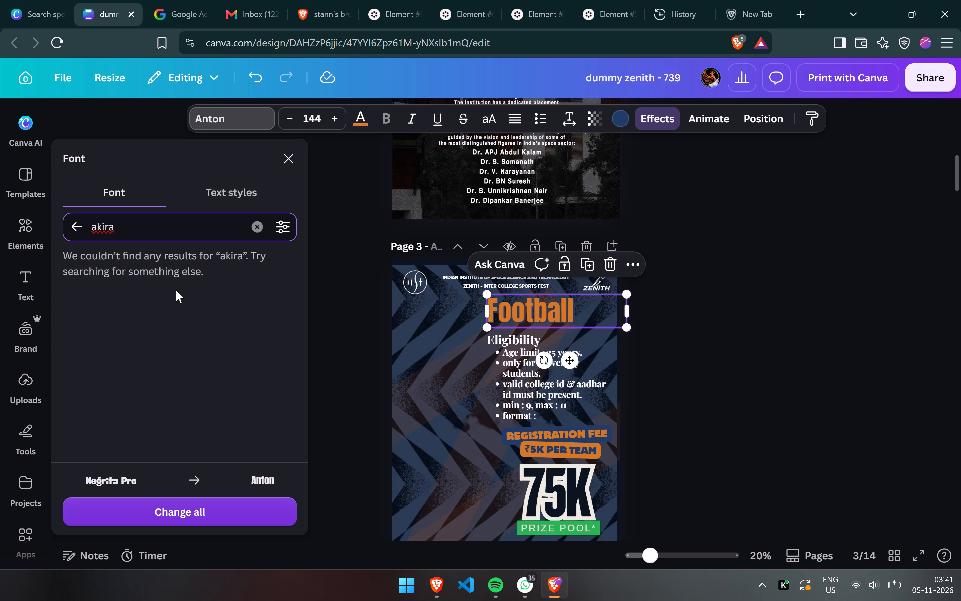
key("ctrl+BackSpace")
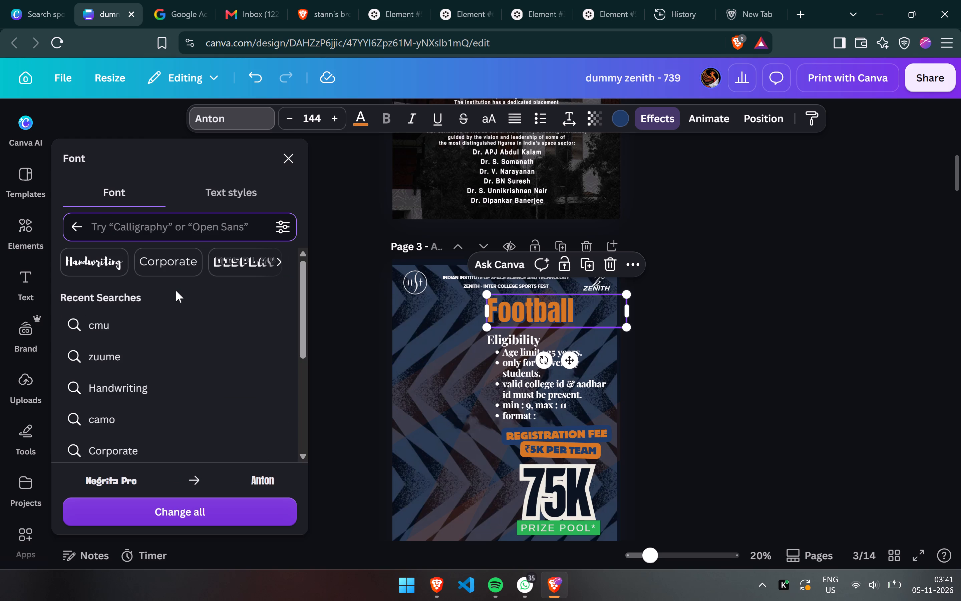
left_click(126, 187)
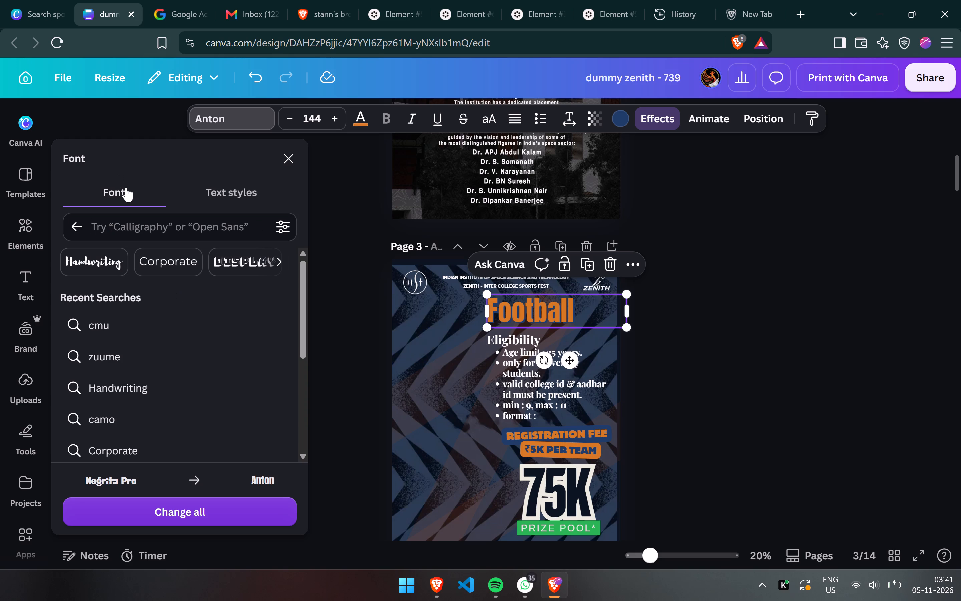
scroll(145, 414, "down", 5)
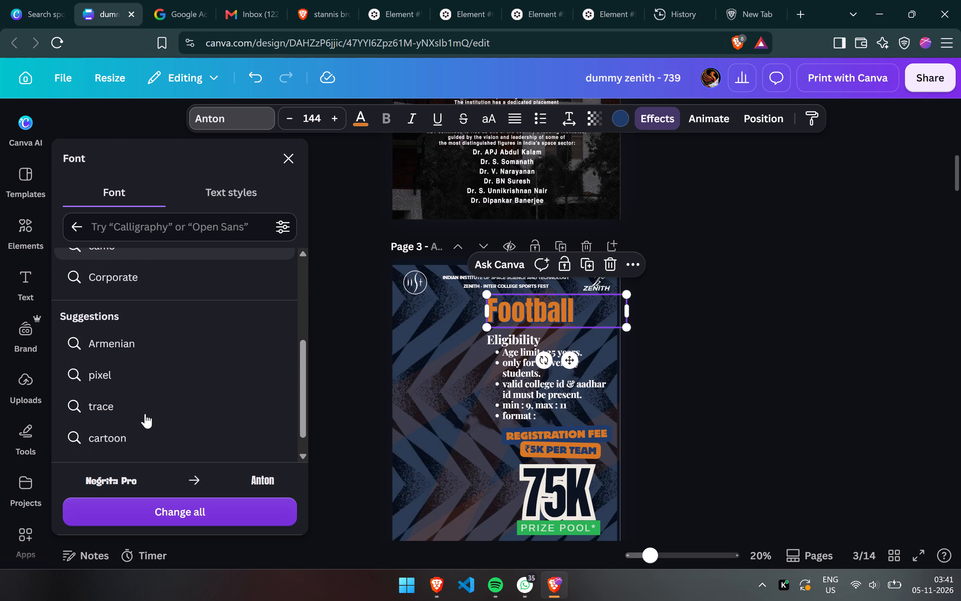
scroll(145, 414, "down", 2)
key("Escape")
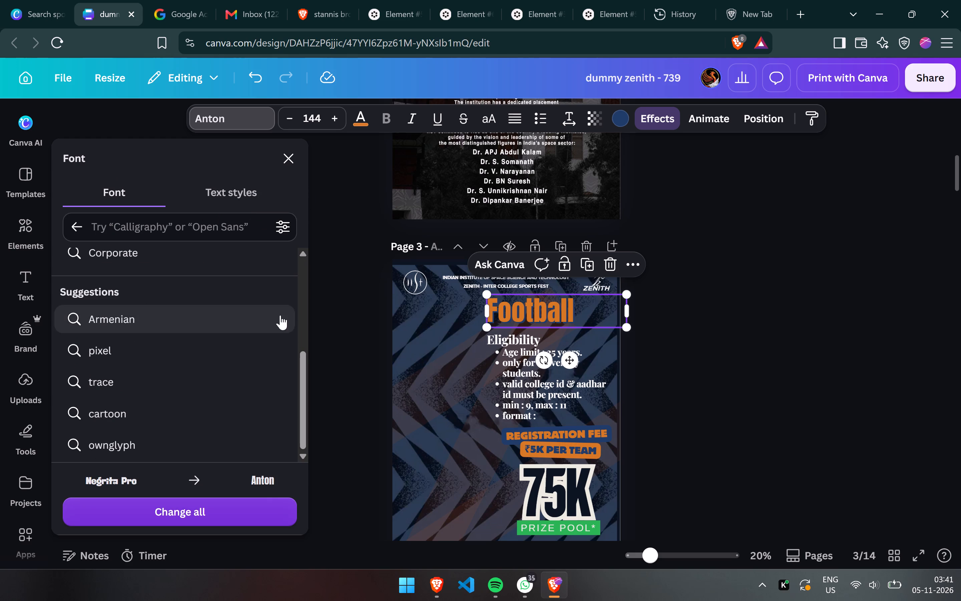
left_click(719, 315)
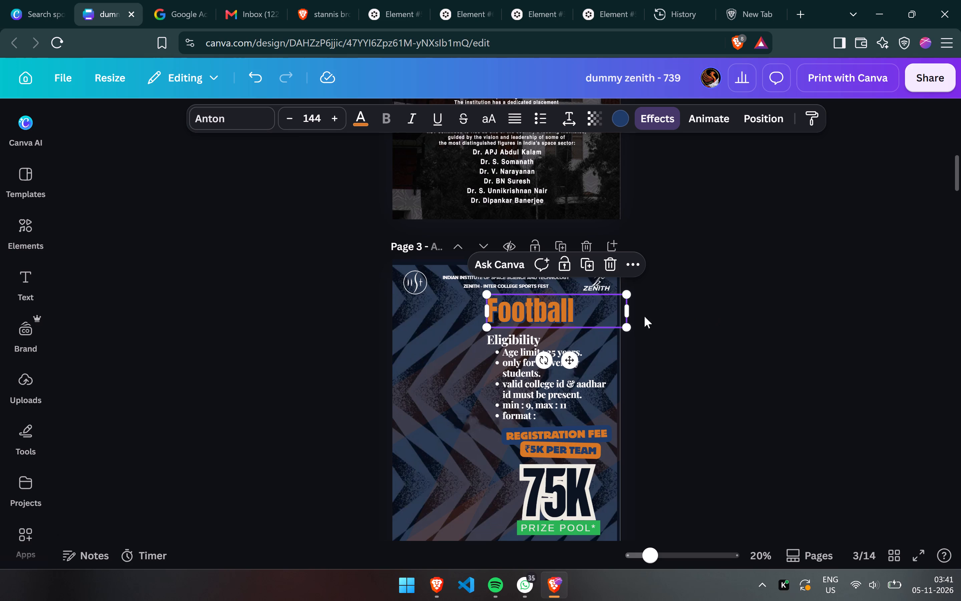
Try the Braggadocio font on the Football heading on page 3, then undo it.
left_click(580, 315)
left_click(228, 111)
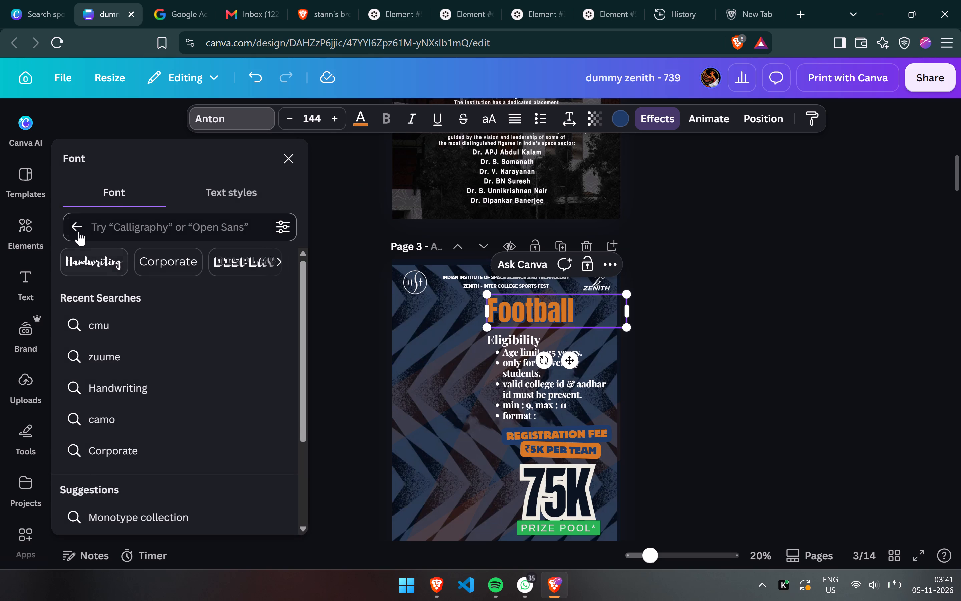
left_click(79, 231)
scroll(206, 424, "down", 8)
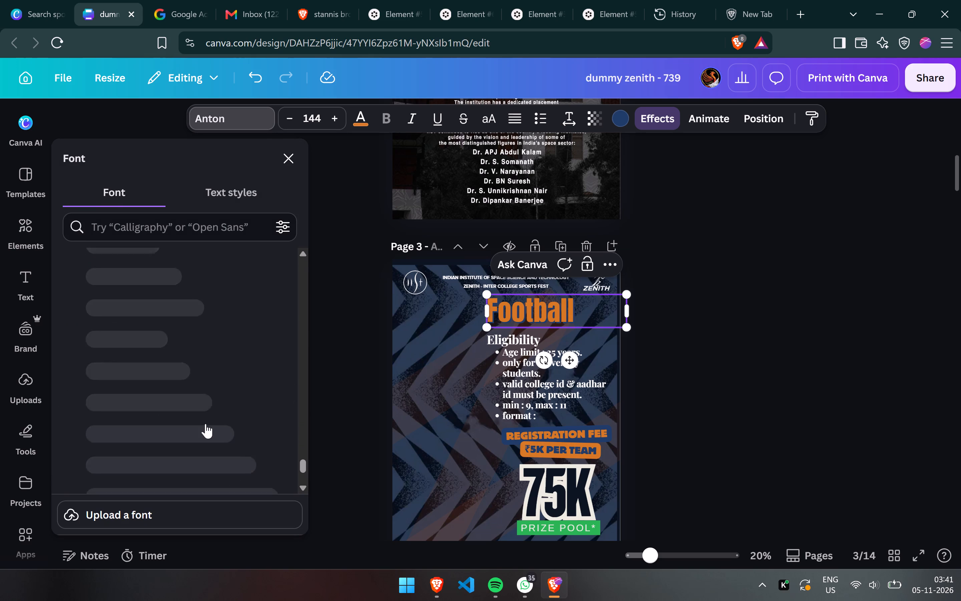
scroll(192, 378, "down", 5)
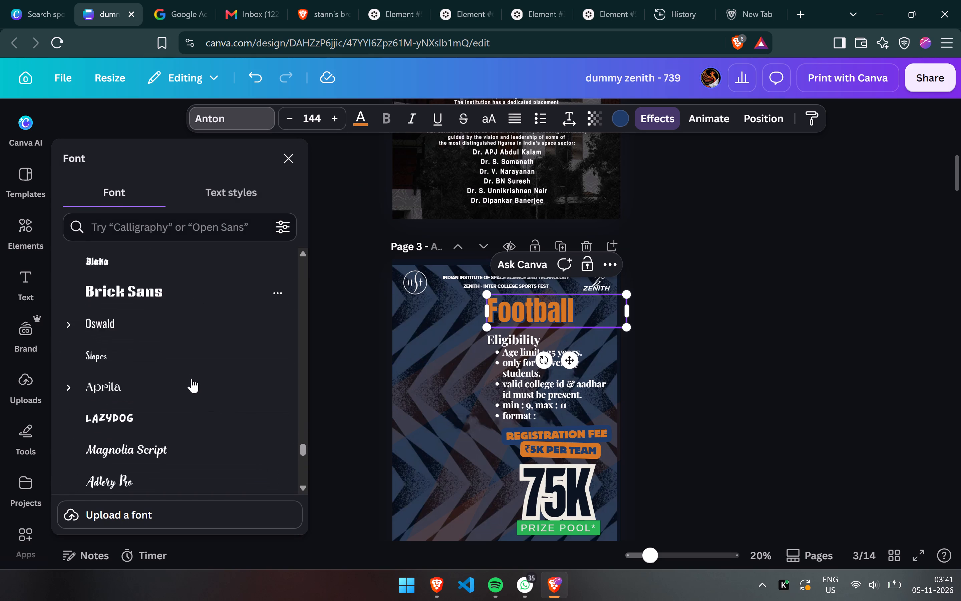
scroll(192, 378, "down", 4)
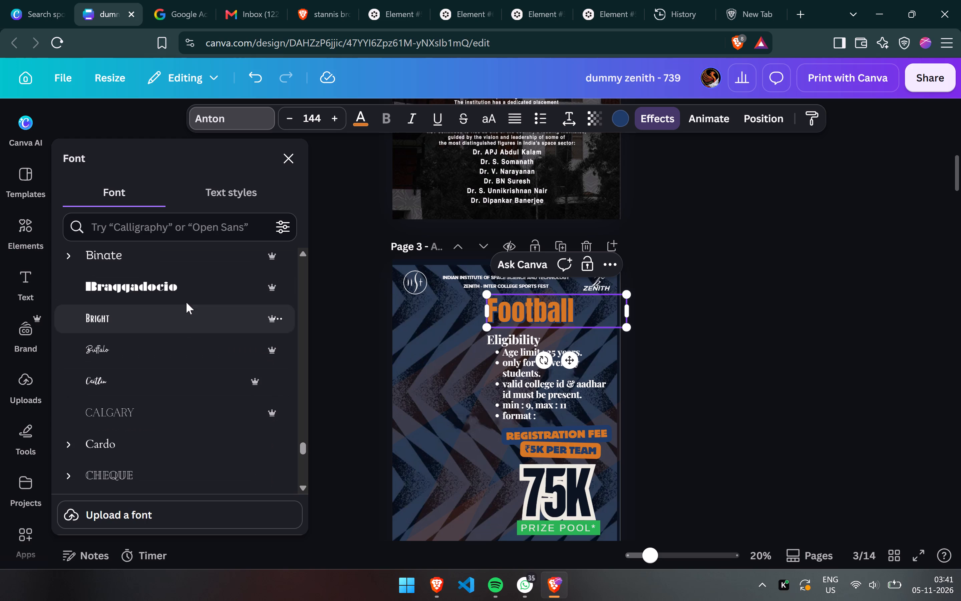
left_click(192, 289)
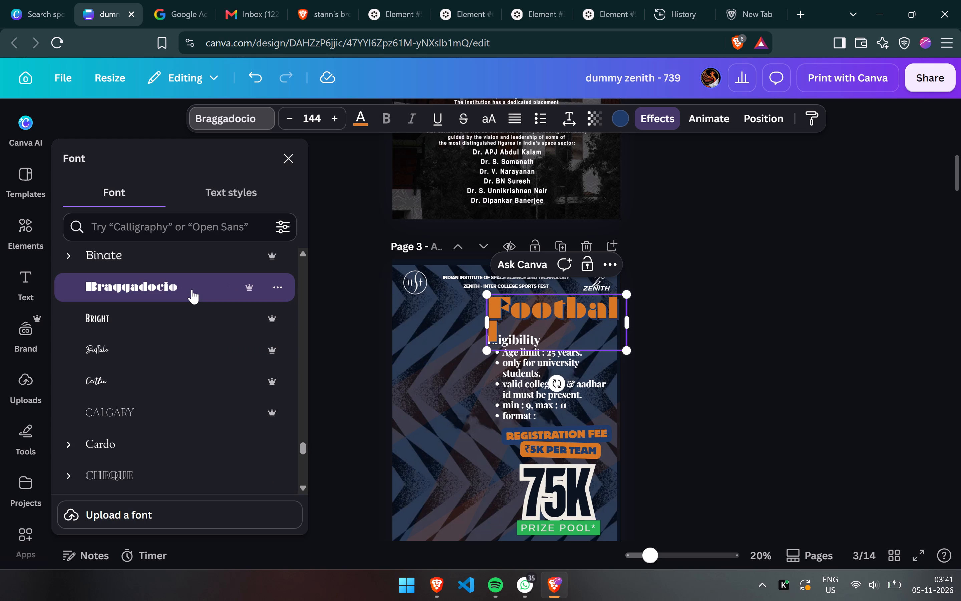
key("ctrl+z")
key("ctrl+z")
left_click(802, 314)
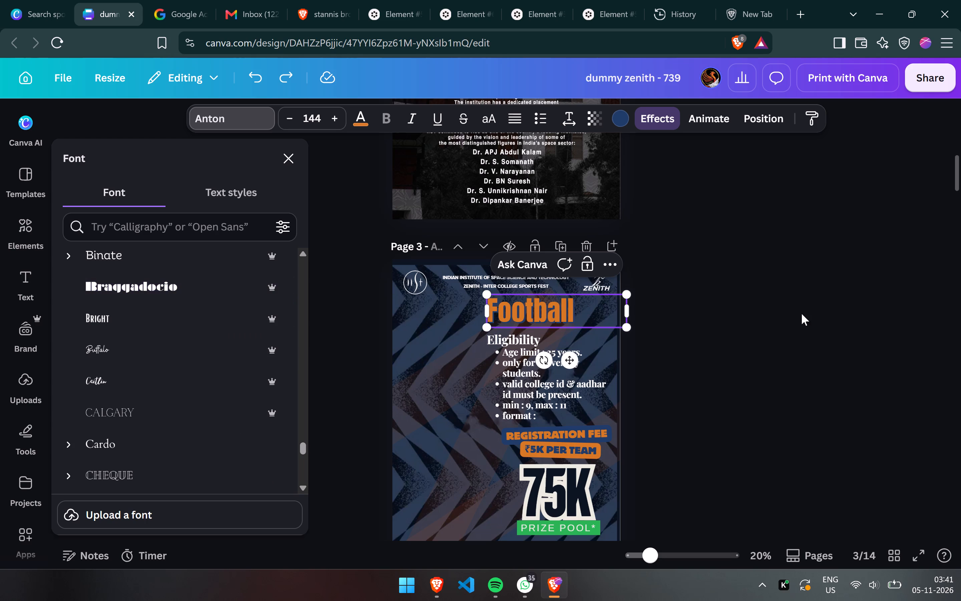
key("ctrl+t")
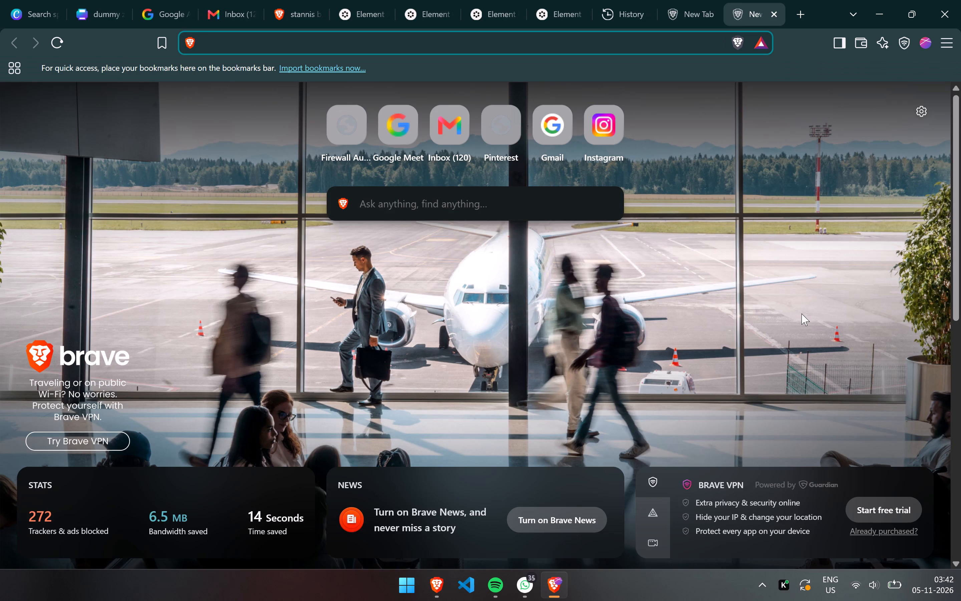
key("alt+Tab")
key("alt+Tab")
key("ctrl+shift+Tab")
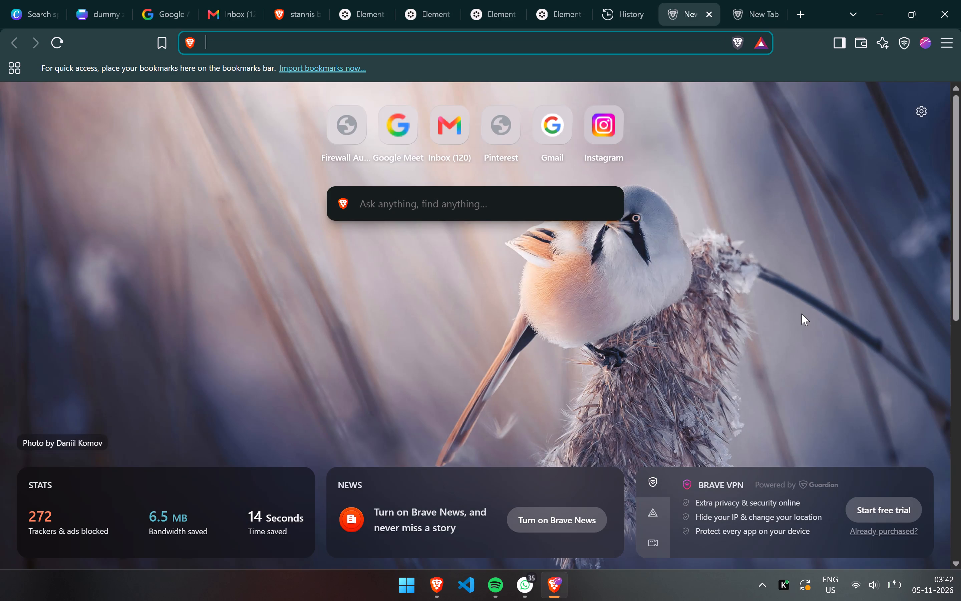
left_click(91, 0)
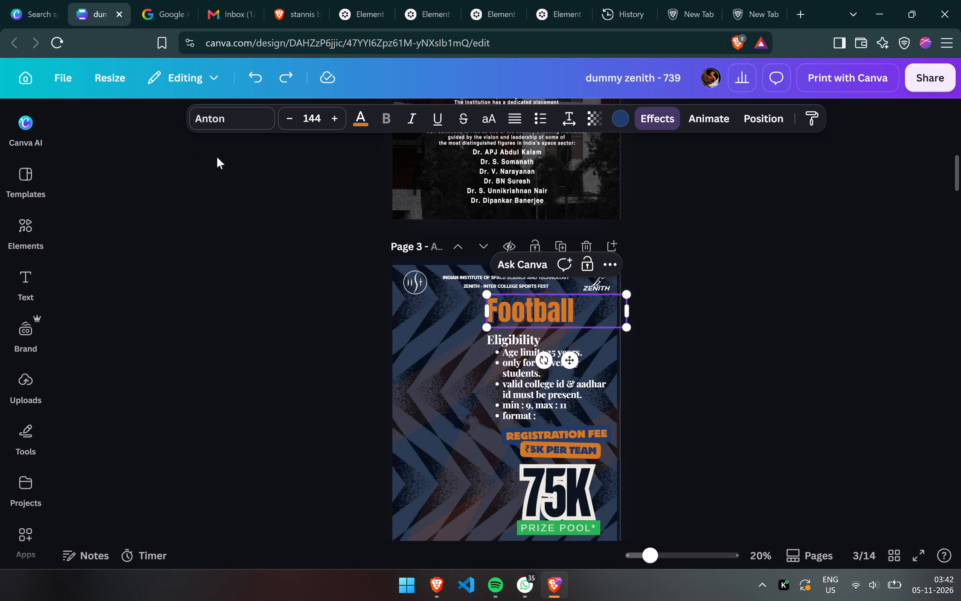
Search the fonts for "poppins" and set the Football heading's font to Poppins.
scroll(262, 192, "up", 1)
left_click(244, 120)
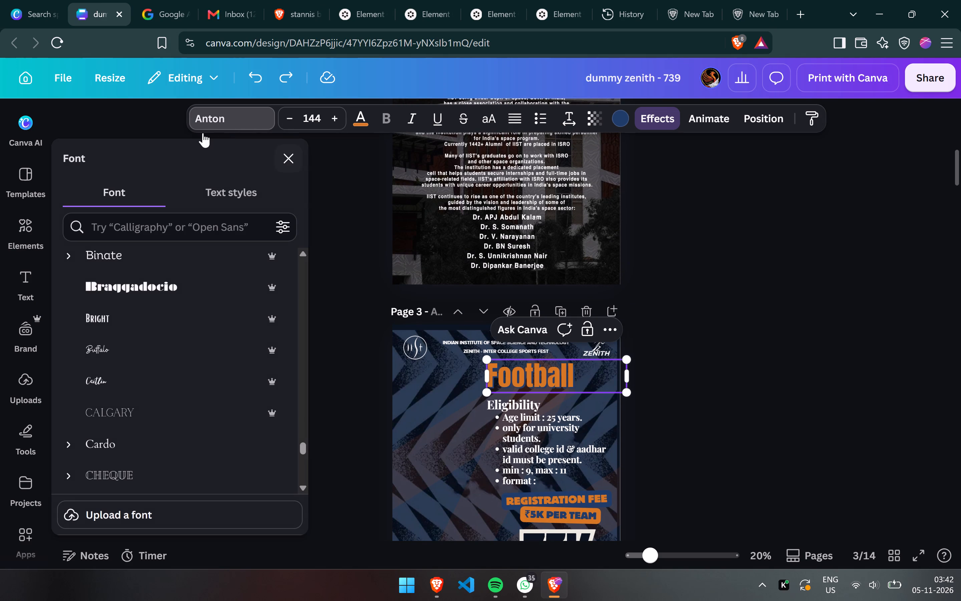
left_click(138, 218)
type("poppings")
key("BackSpace")
key("BackSpace")
key("s")
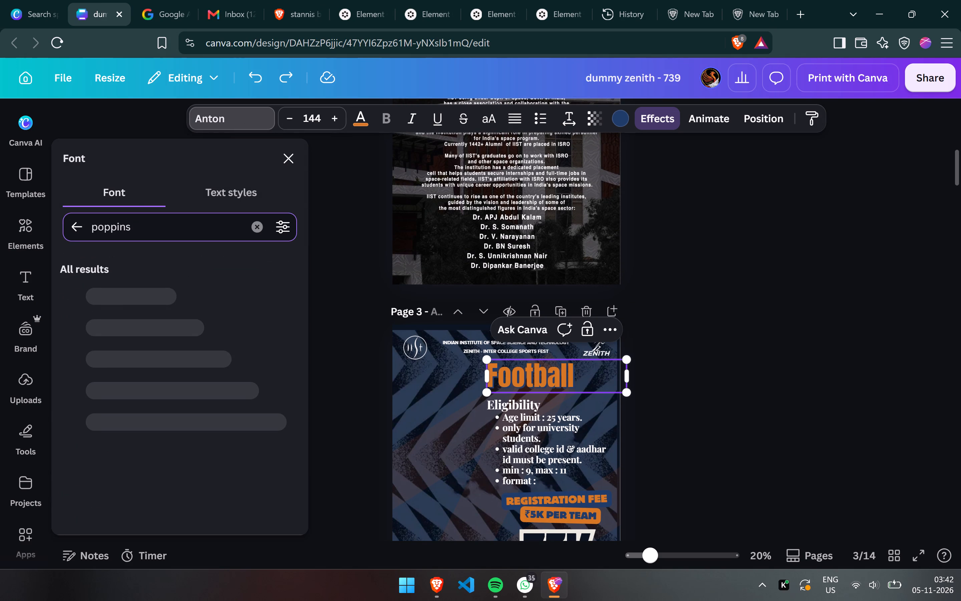
left_click(170, 295)
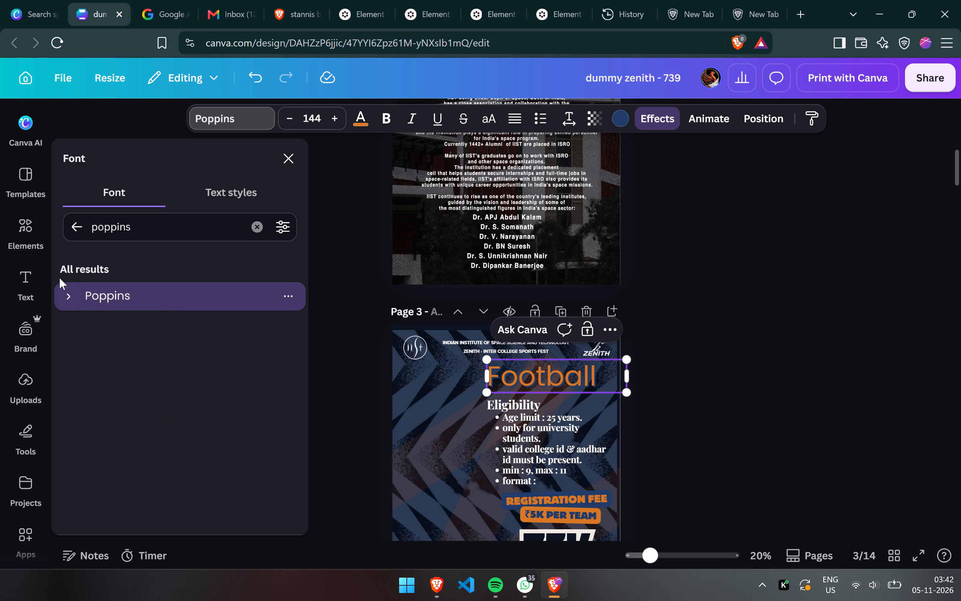
Set the whole Football heading text to the ExtraBold weight of Poppins and deselect it.
left_click(66, 291)
scroll(154, 411, "down", 2)
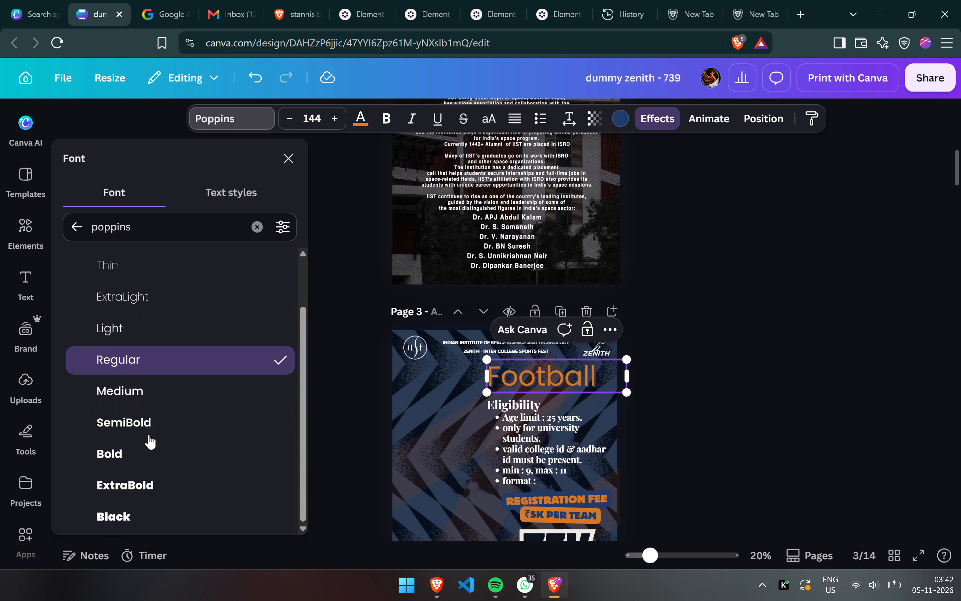
left_click(146, 481)
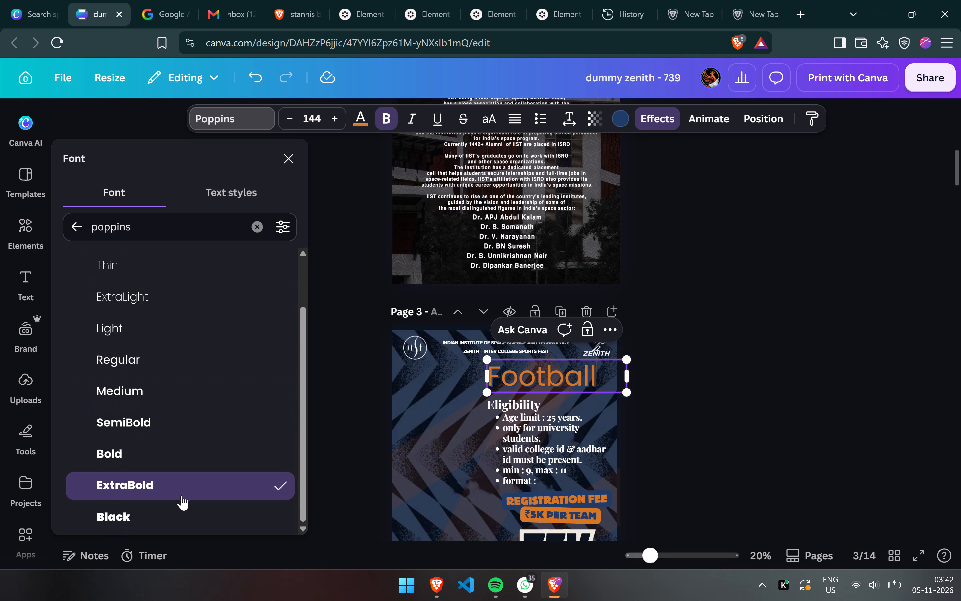
scroll(181, 498, "down", 1)
left_click(173, 509)
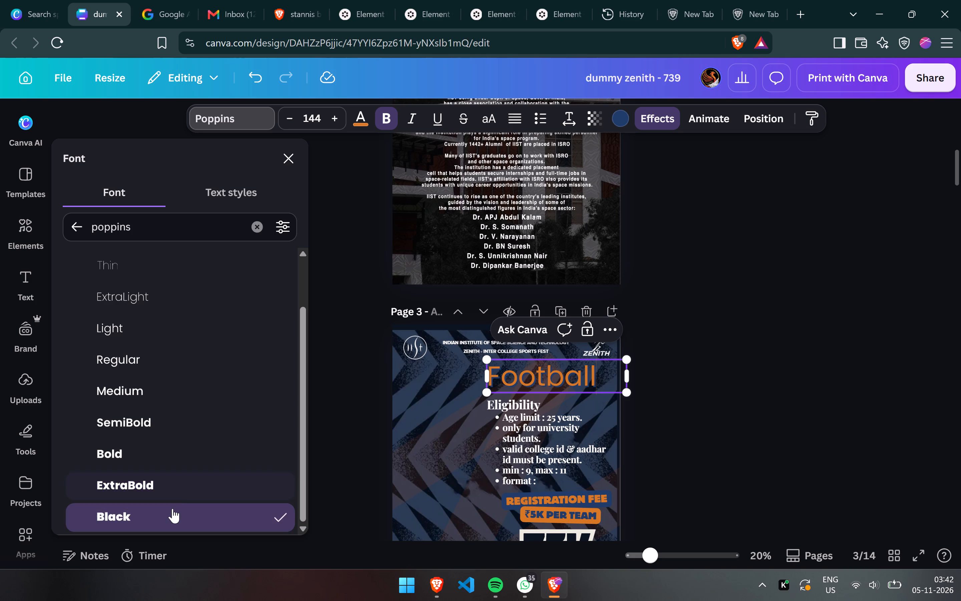
left_click(182, 489)
left_click(532, 379)
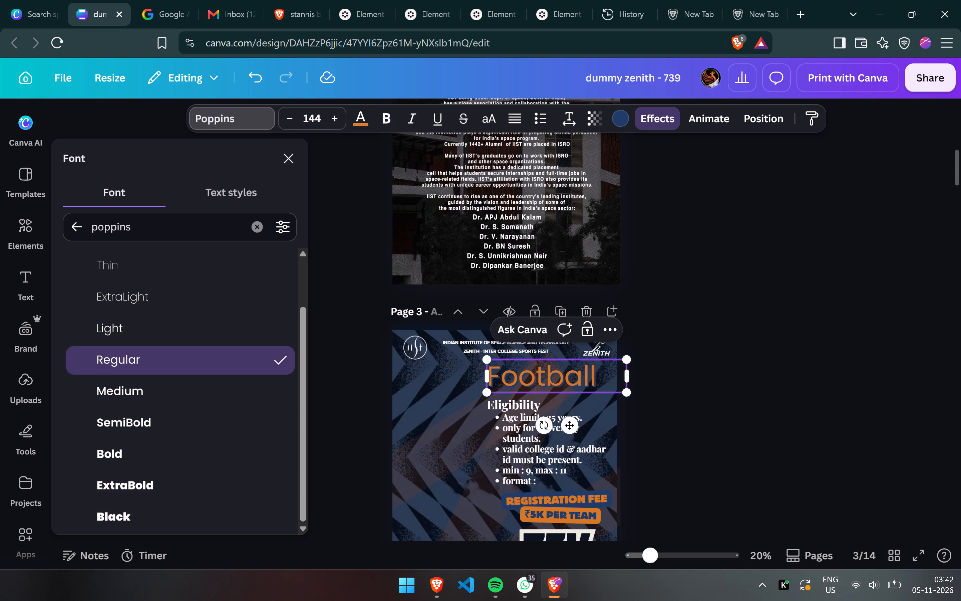
key("ctrl+a")
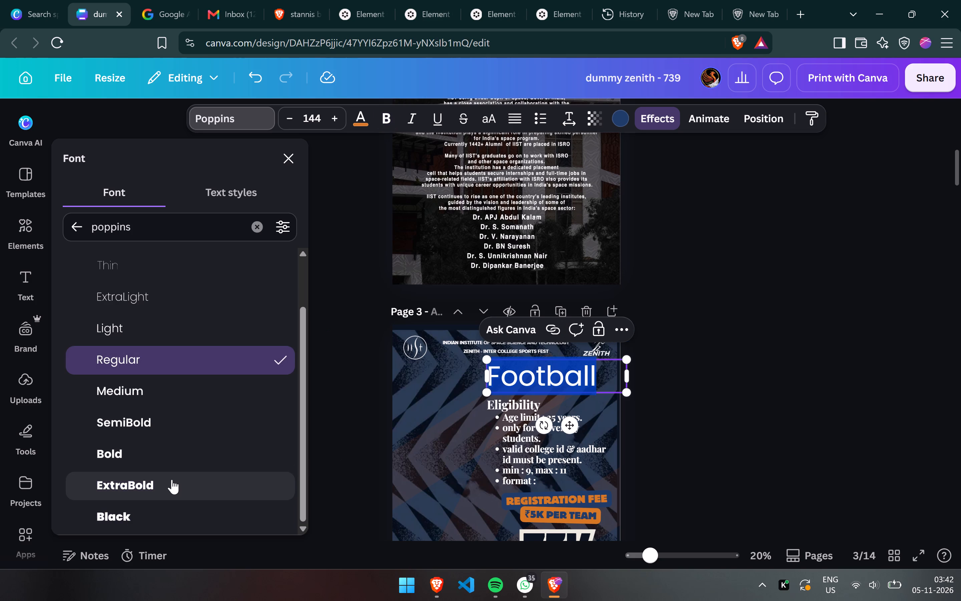
left_click(172, 479)
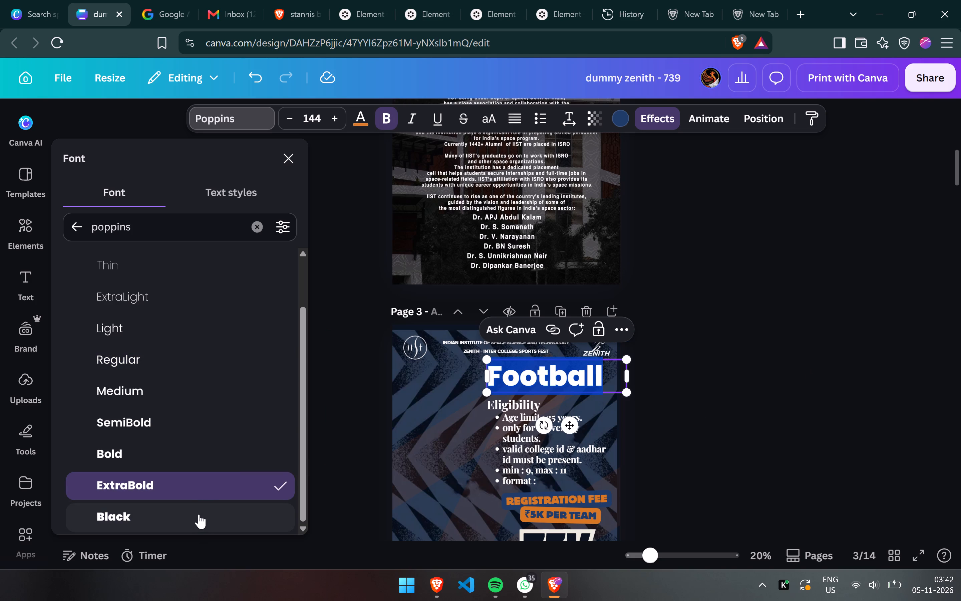
left_click(782, 417)
left_click(782, 417)
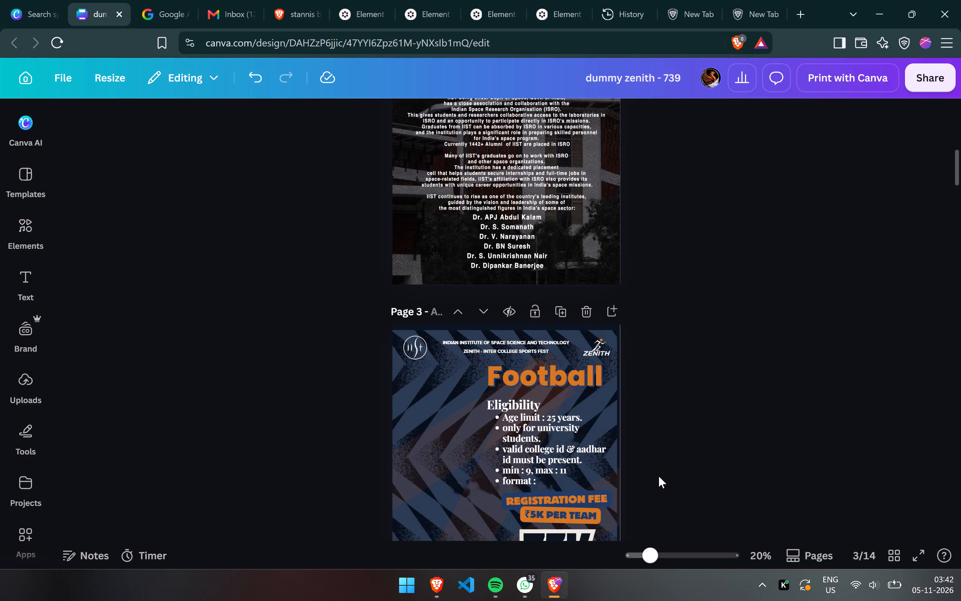
Look over the full Football page, from its heading down to the contact names, with the restyled heading.
scroll(659, 476, "down", 1)
scroll(629, 394, "down", 1)
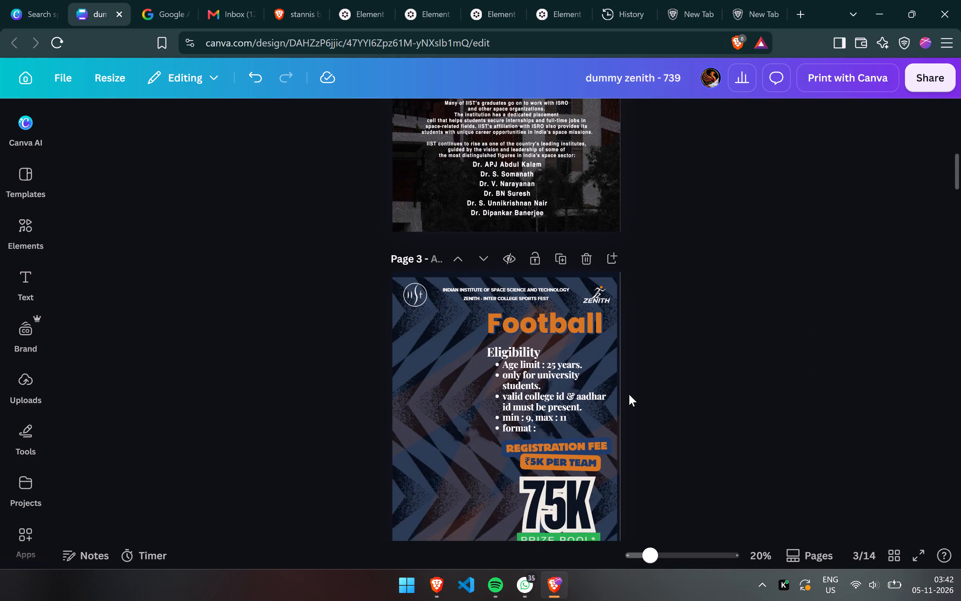
scroll(629, 394, "down", 1)
scroll(629, 394, "up", 3)
scroll(629, 394, "down", 3)
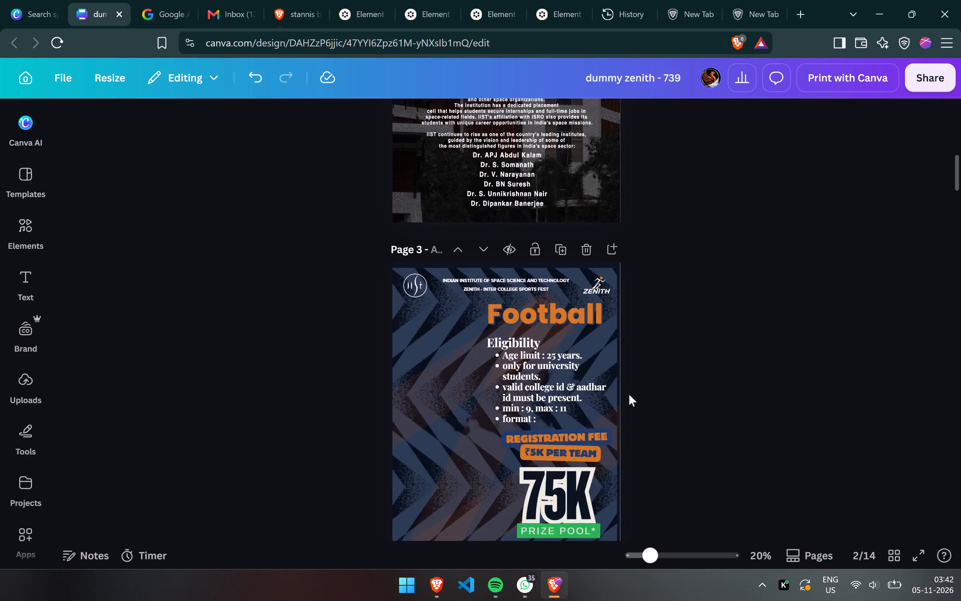
scroll(629, 394, "down", 2)
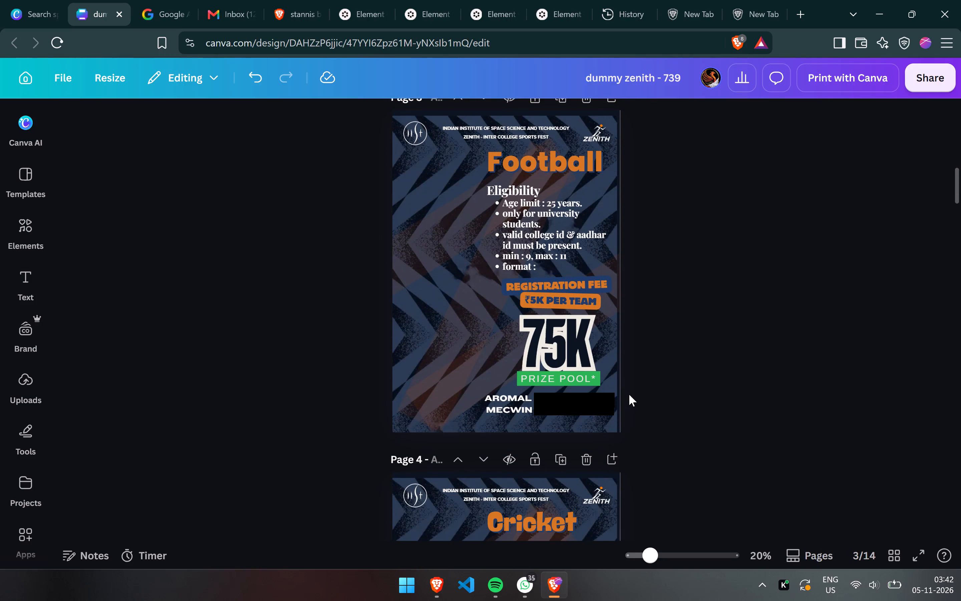
scroll(629, 394, "down", 1)
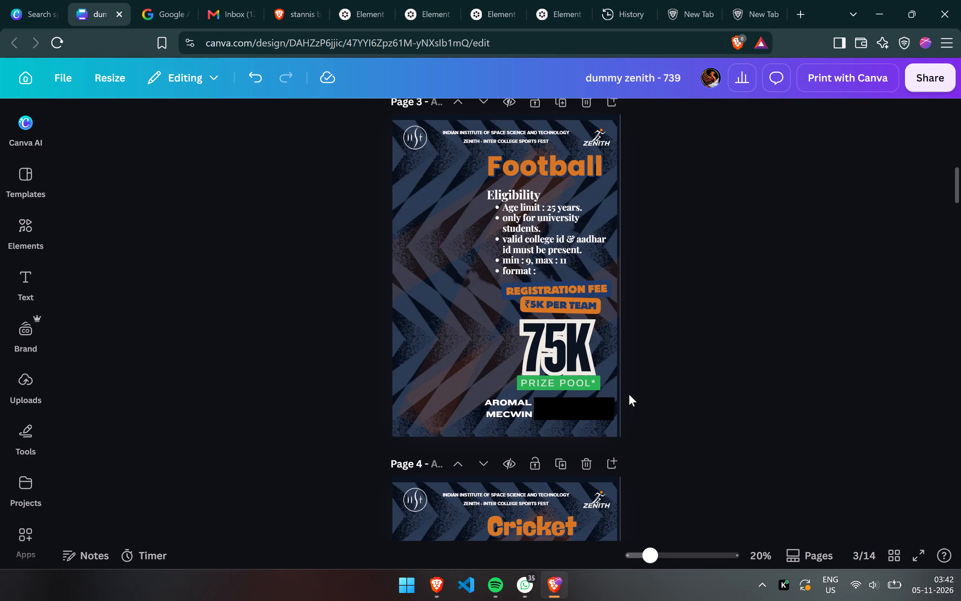
Search the web in a new browser tab for "photo shop cracked", then for "photo shop cracked download".
left_click(806, 17)
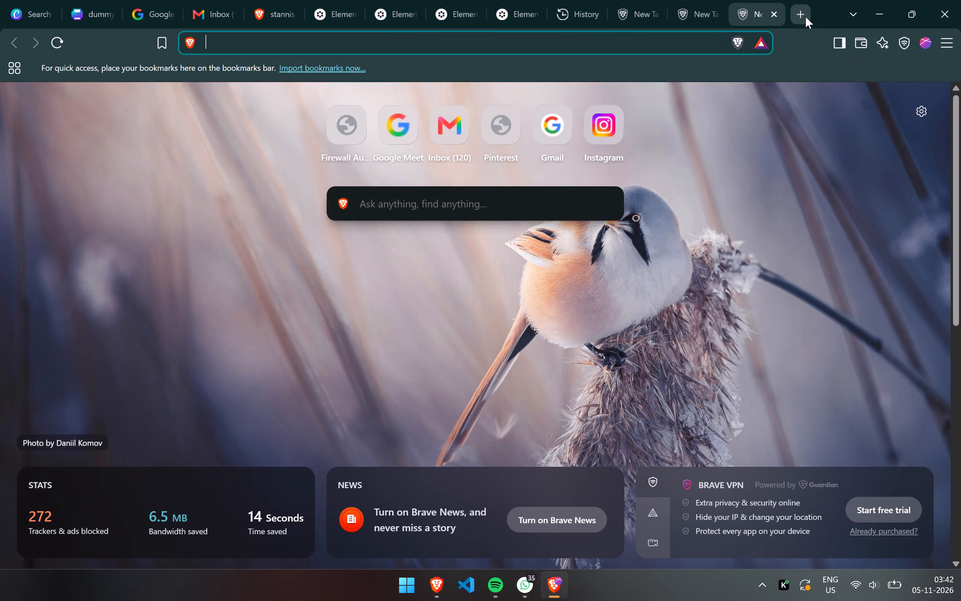
type("photo shop")
key("space")
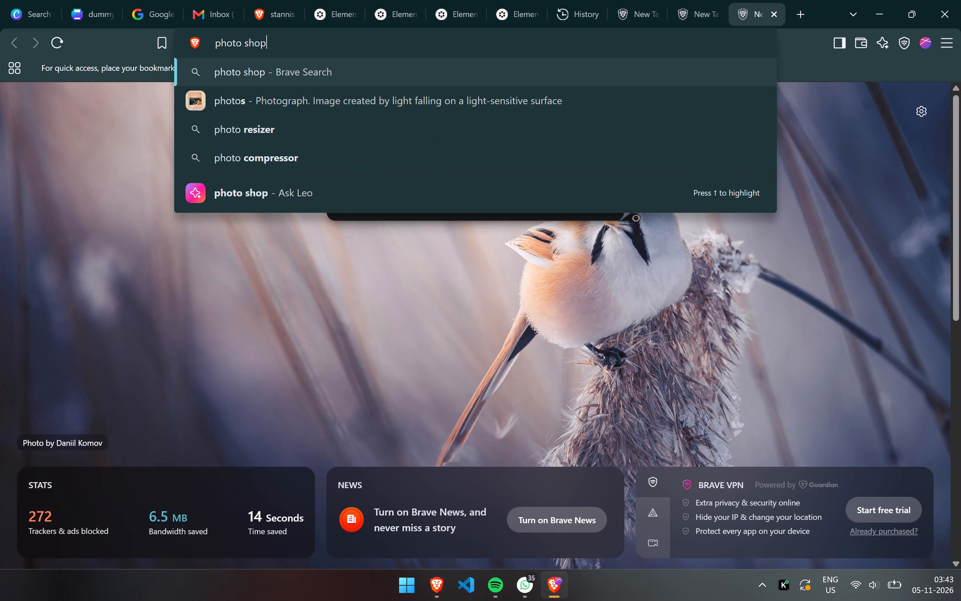
type("cracked")
key("Return")
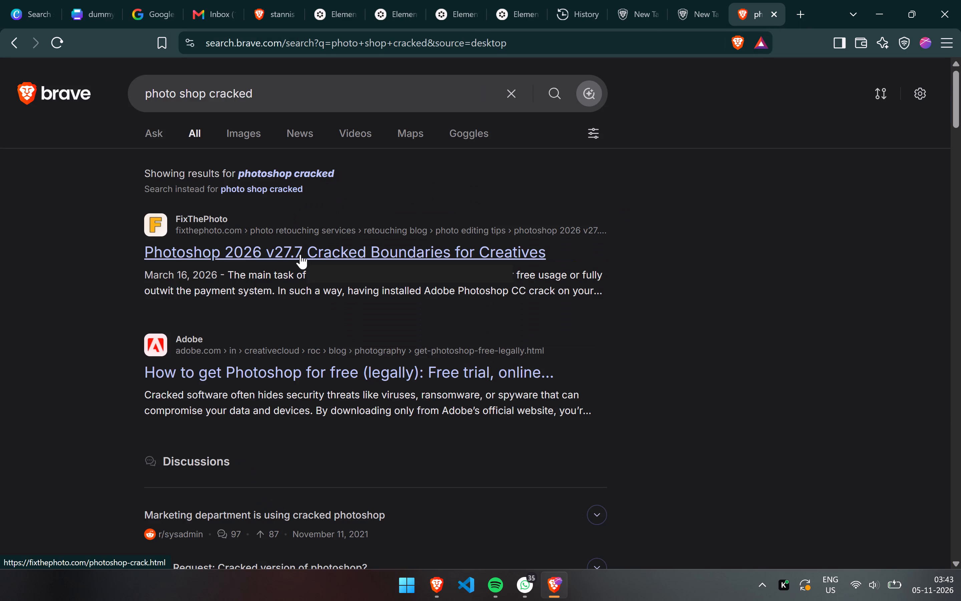
left_click(349, 84)
key("space")
type("download")
key("Return")
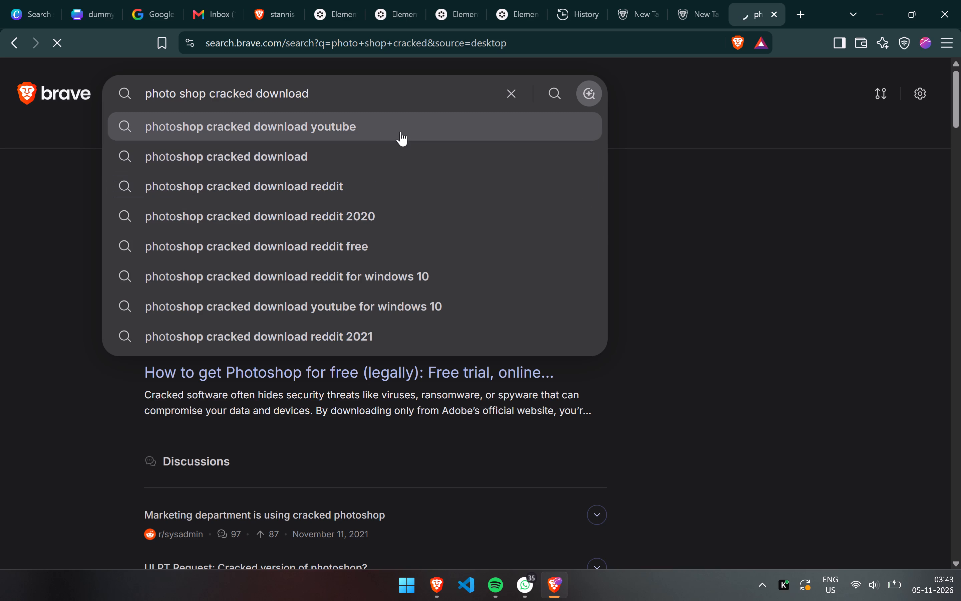
left_click(390, 86)
key("Return")
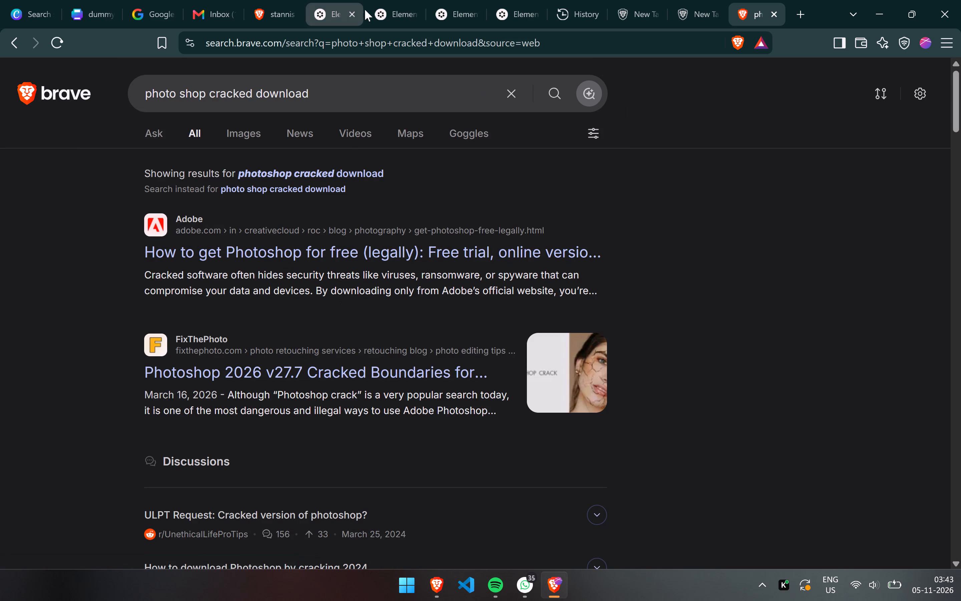
Search the web for "appdoze photoshop" and open AppDoze's Adobe Photoshop 2026 page.
left_click(362, 50)
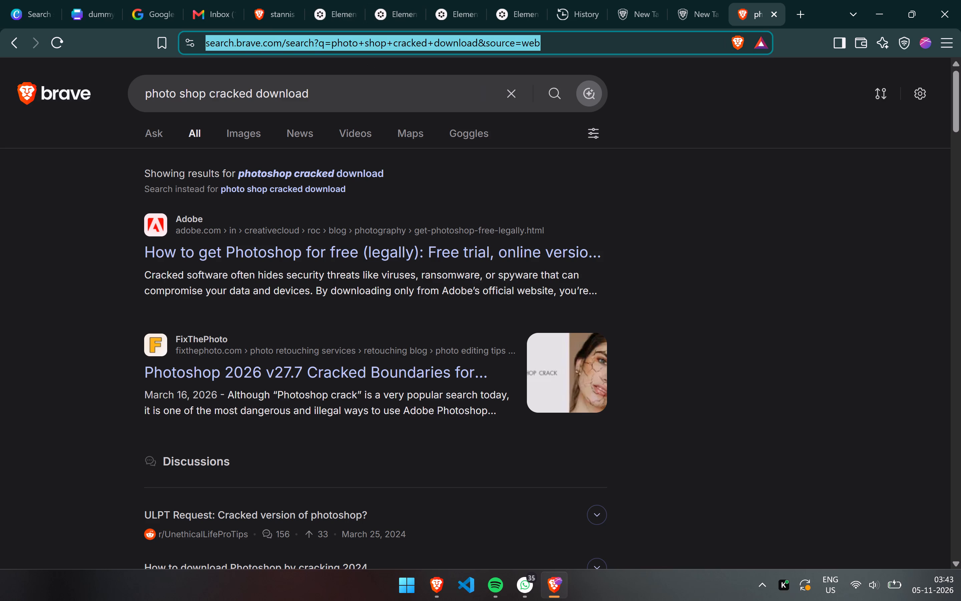
type("appdow")
key("BackSpace")
key("s")
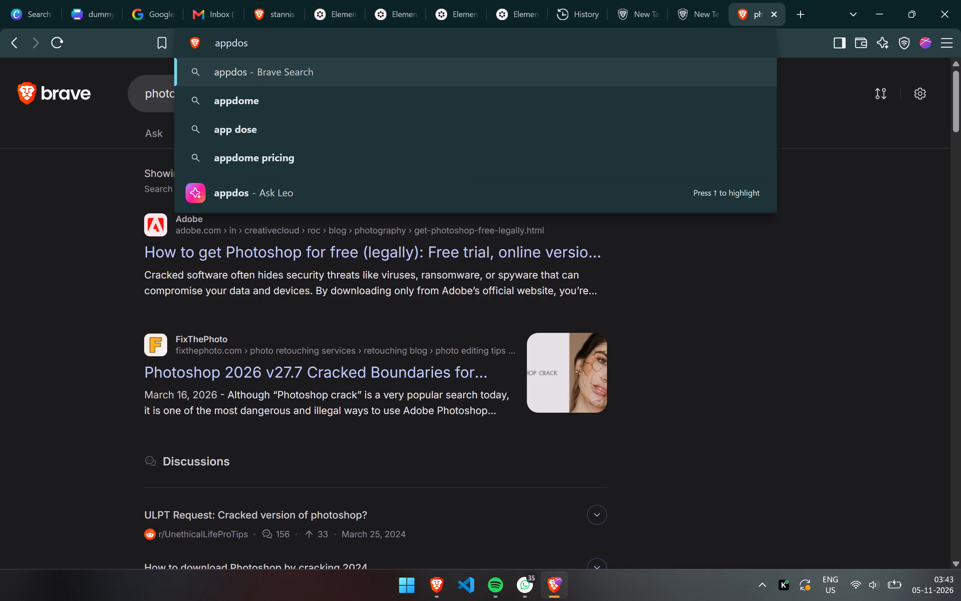
key("BackSpace")
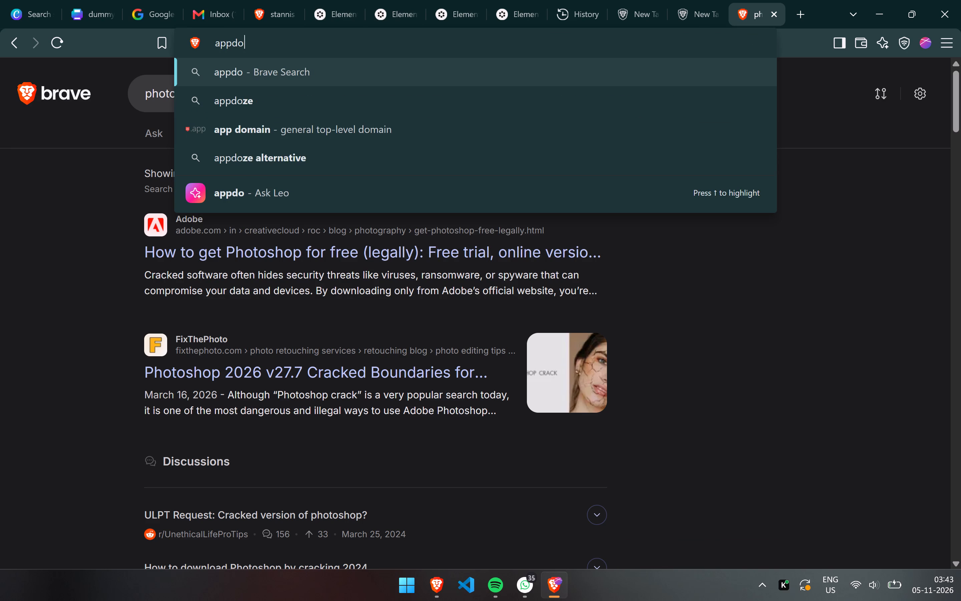
key("z")
key("e")
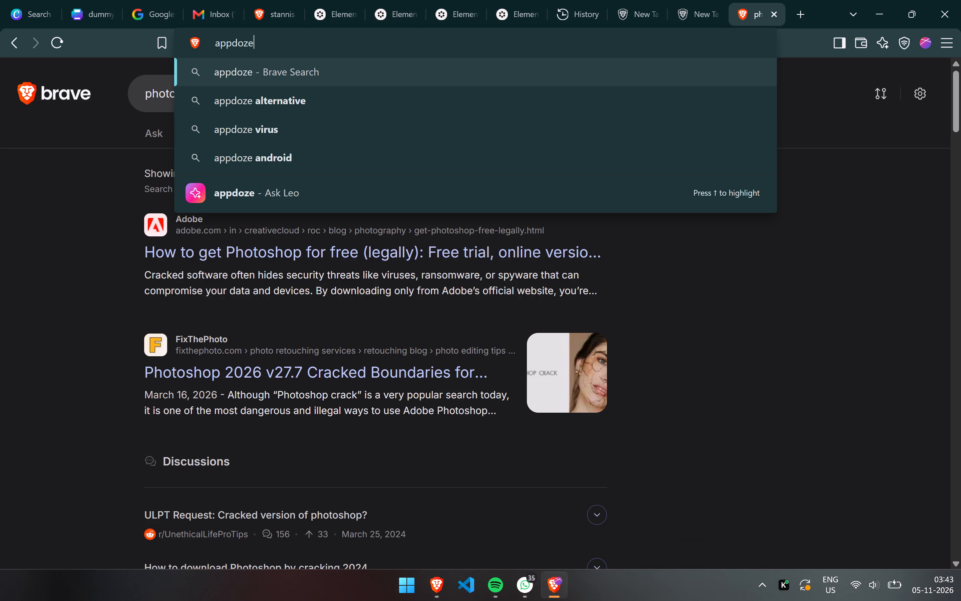
key("space")
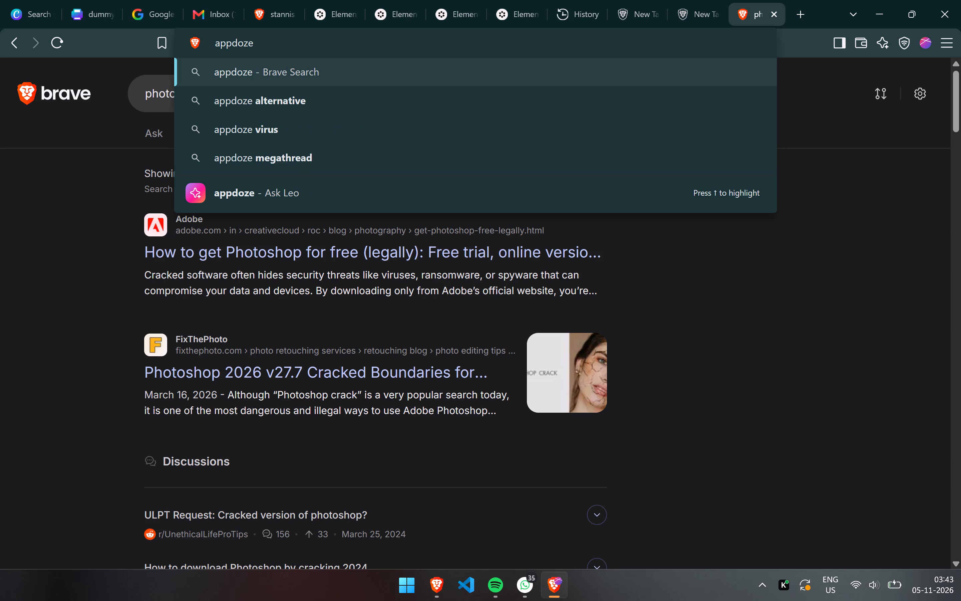
type("photoshop")
key("Return")
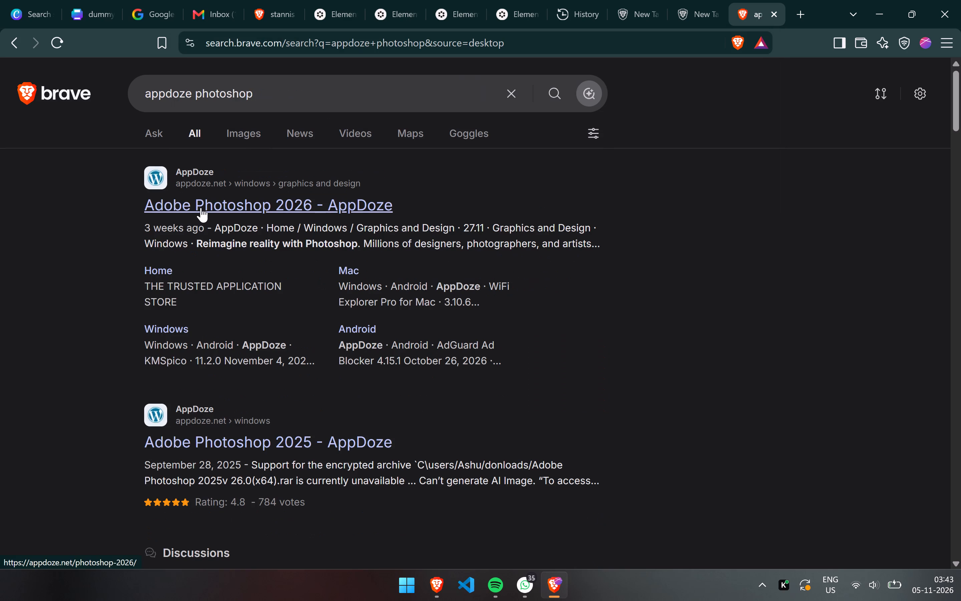
left_click(201, 208)
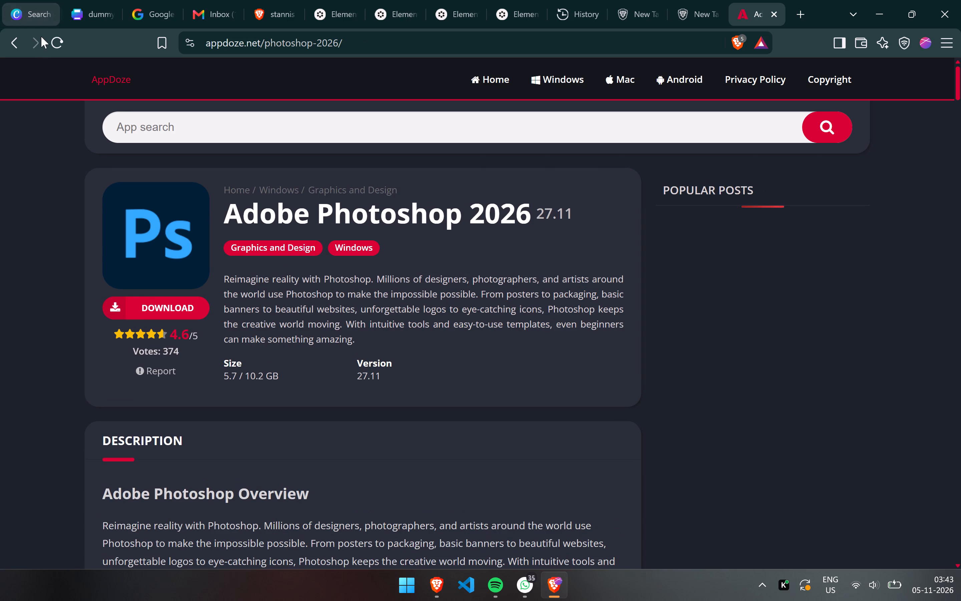
Return to the web search results, search for "appdoze" alone, and open the AppDoze home page.
left_click(17, 44)
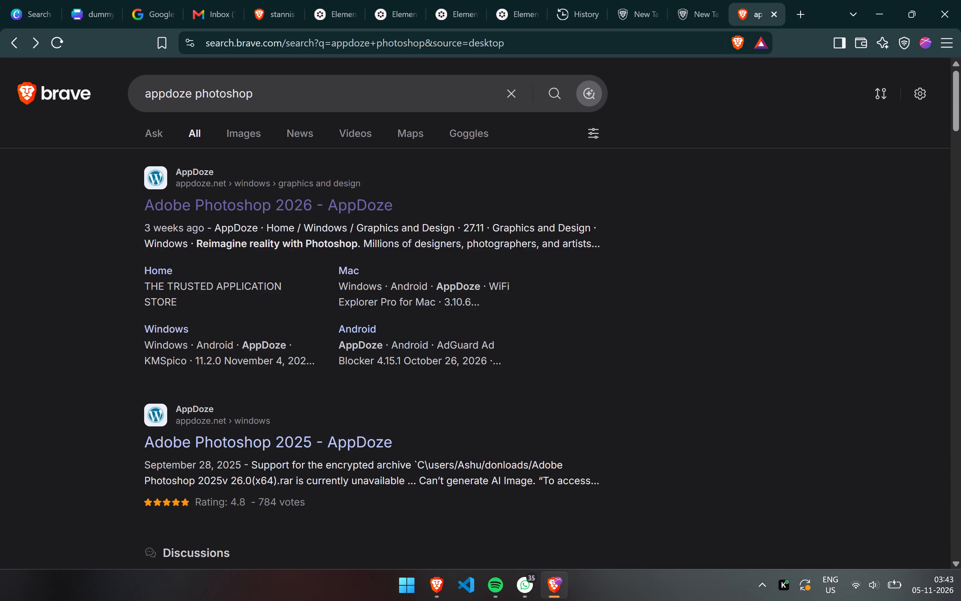
left_click_drag(275, 93, 197, 94)
key("BackSpace")
key("BackSpace")
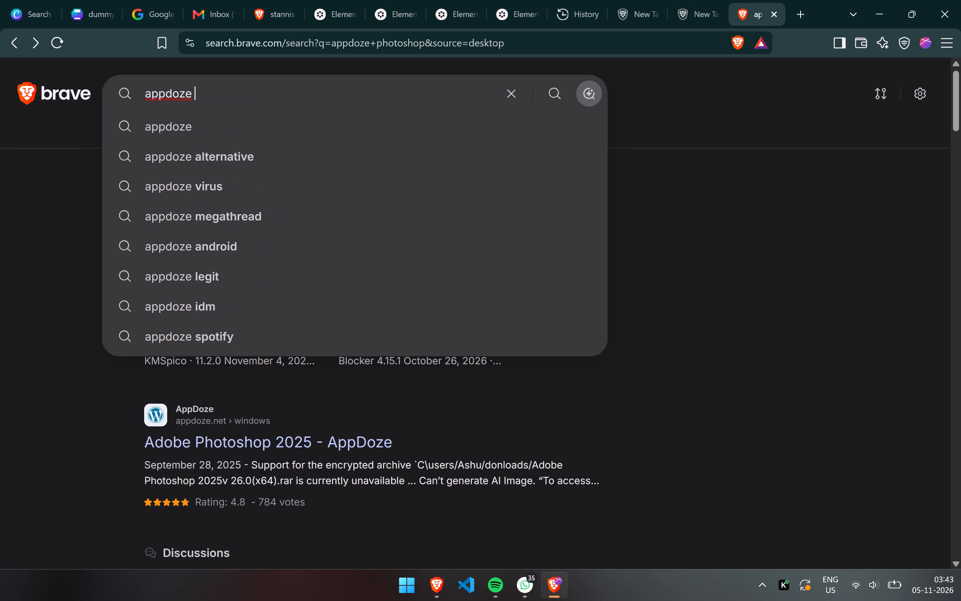
key("Return")
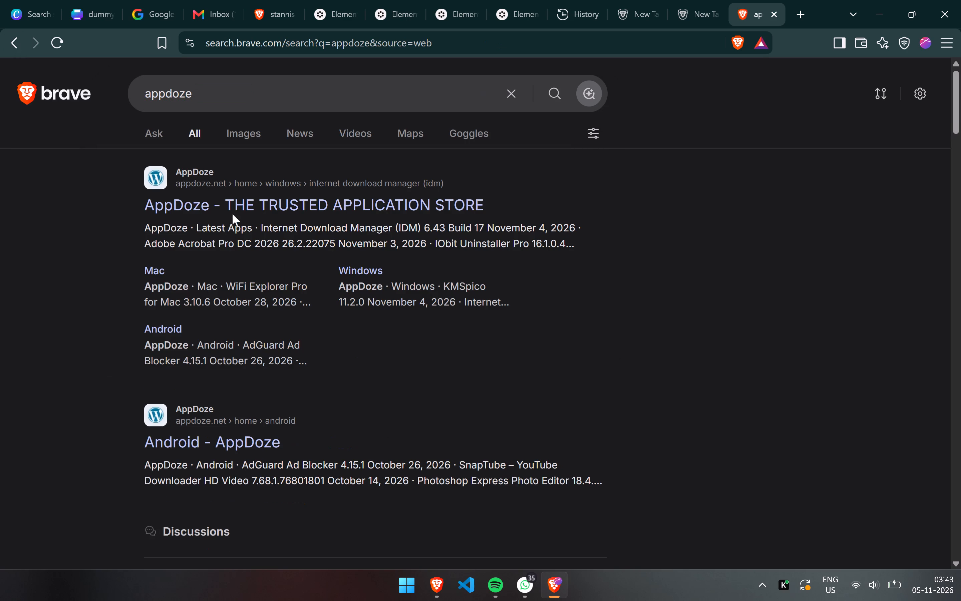
left_click(235, 208)
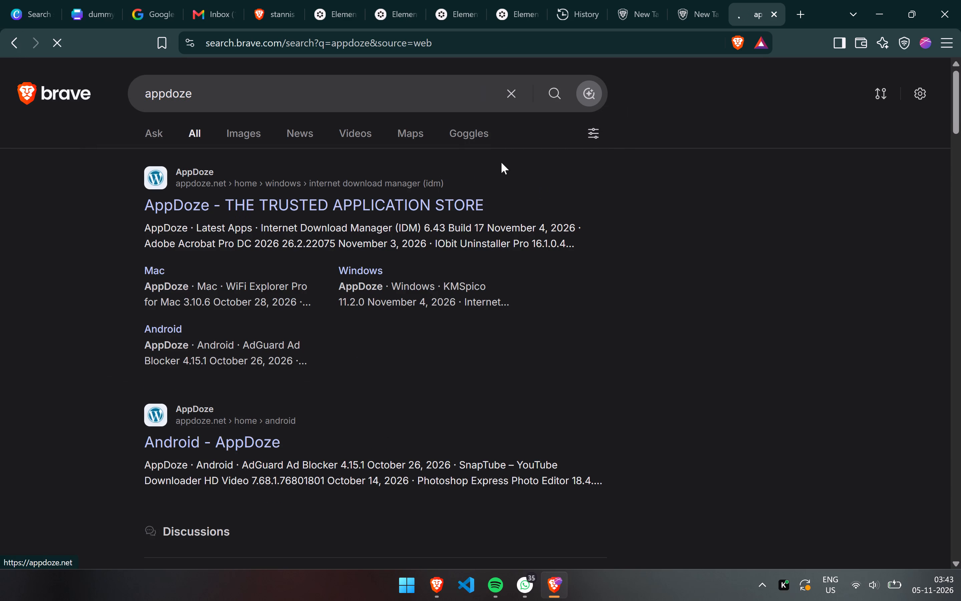
Search the AppDoze site for "photoshop" and open the download links page of Adobe Photoshop 2026.
left_click(424, 134)
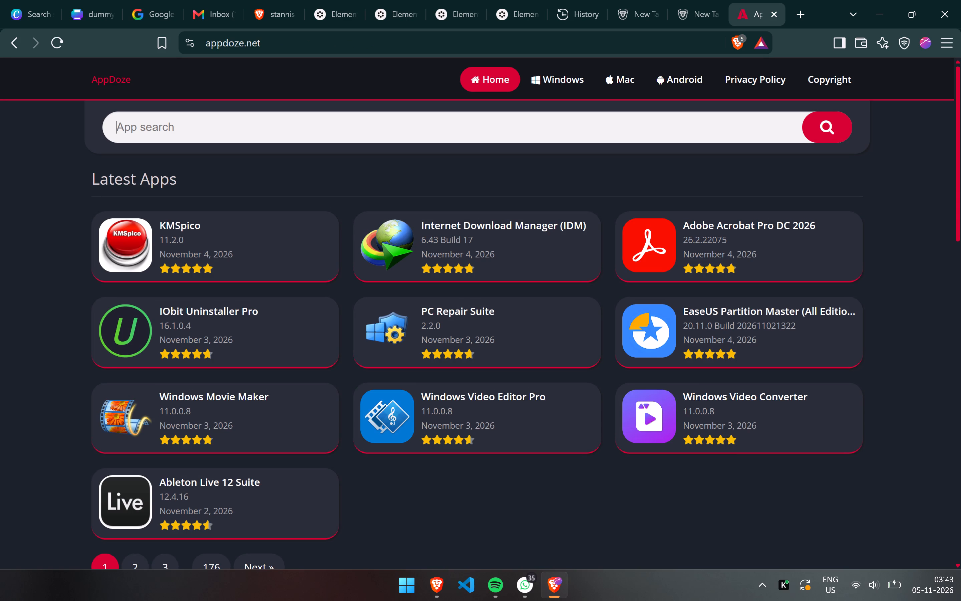
type("photo")
type("shop")
key("Return")
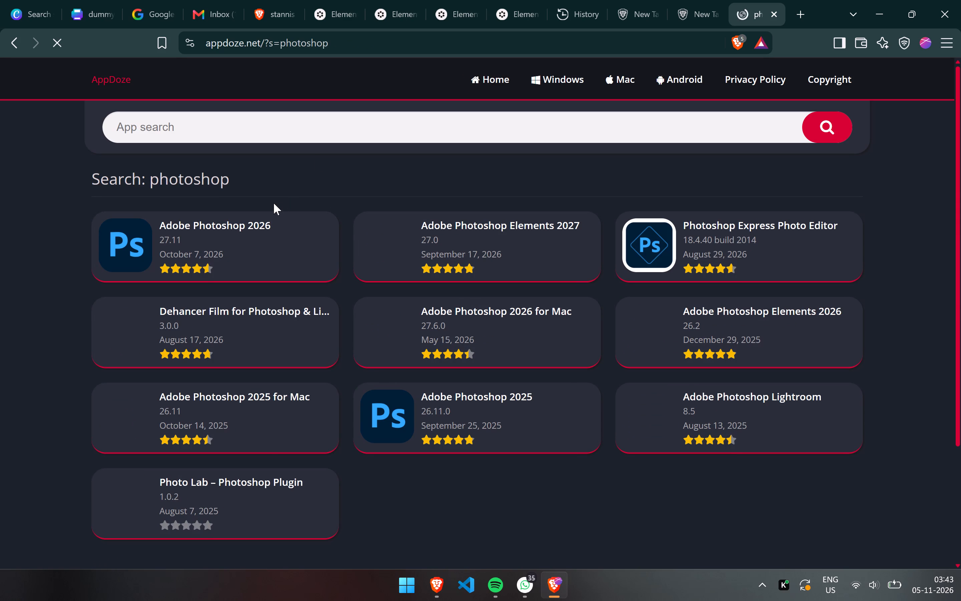
left_click(263, 256)
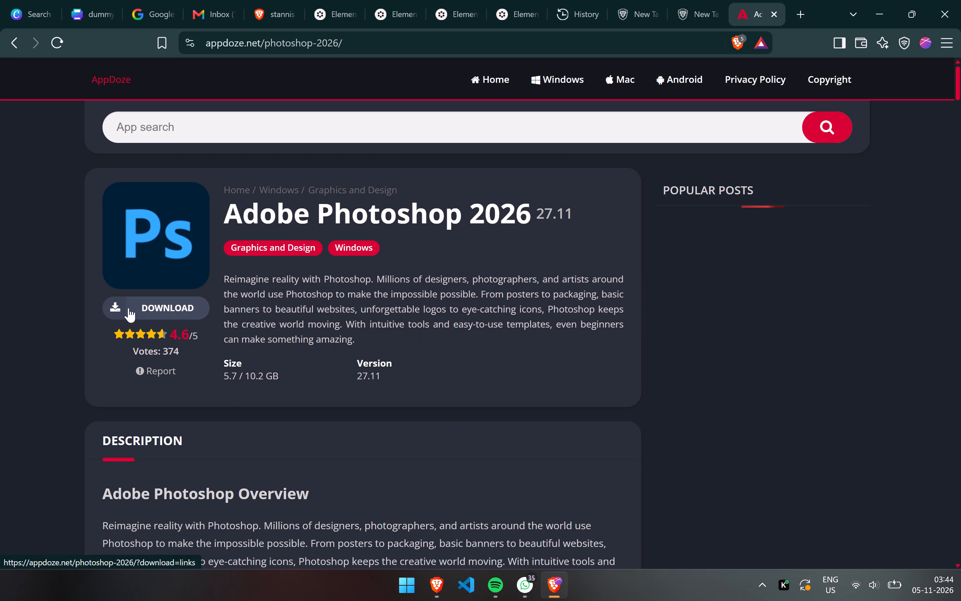
left_click(128, 308)
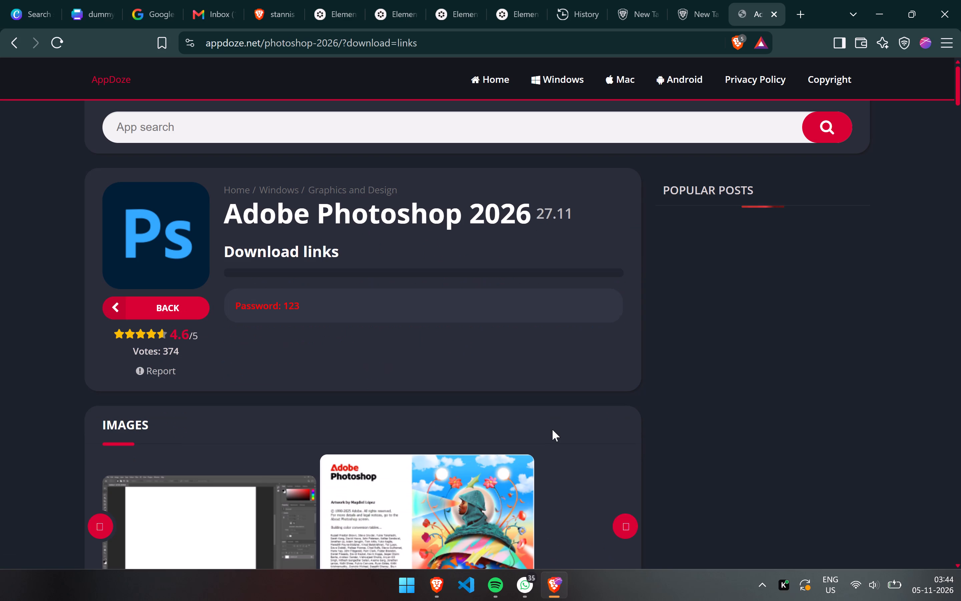